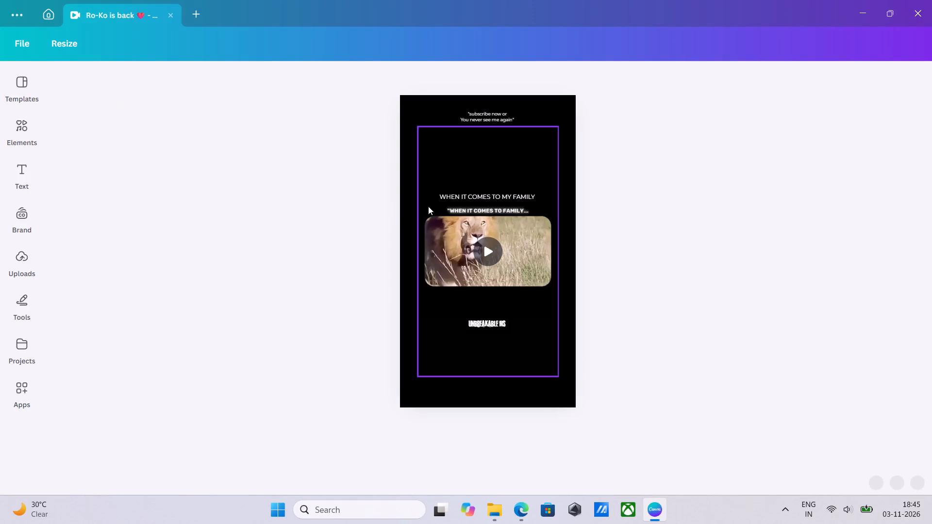
Make the "WHEN IT COMES TO MY FAMILY" caption above the lion video bold.
{"action": "left_click", "coordinate": [486, 254]}
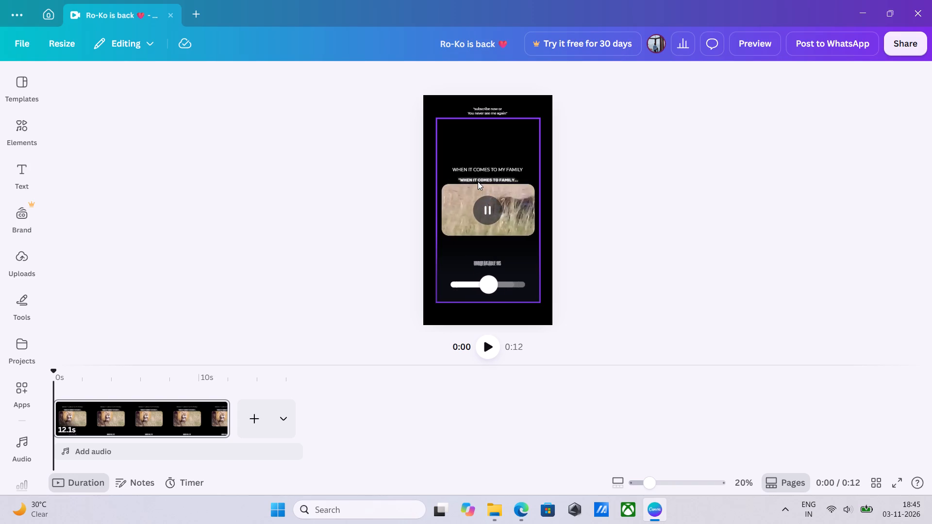
{"action": "left_click", "coordinate": [510, 171]}
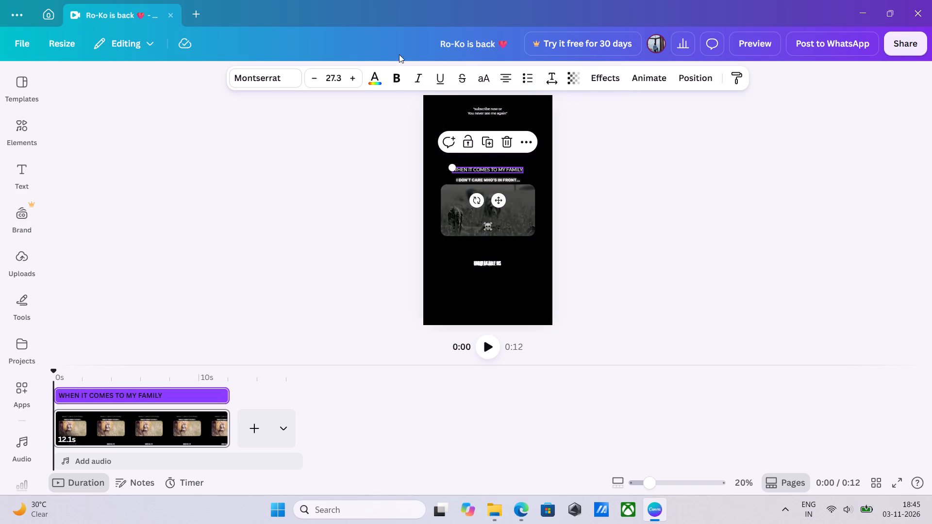
{"action": "left_click", "coordinate": [397, 81]}
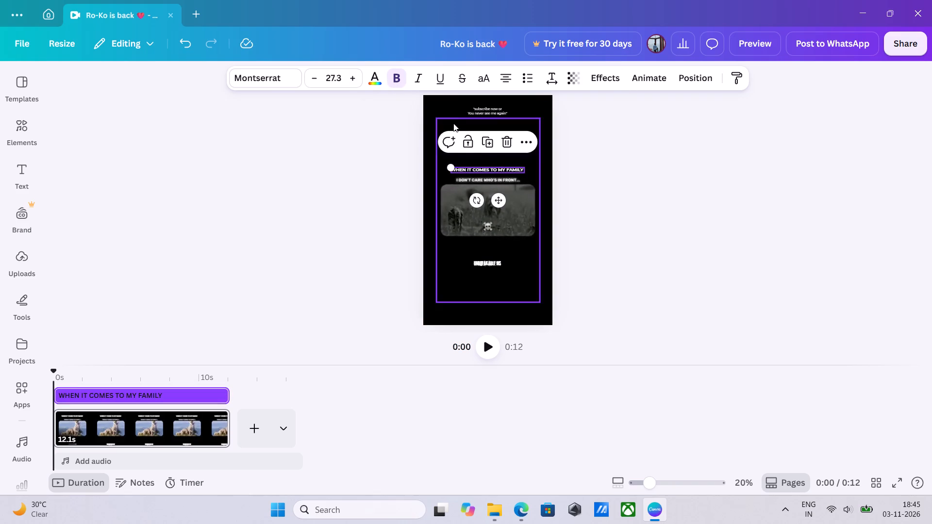
Crop the lion video from its top edge down to just below the caption, about 864 by 1,060.
{"action": "left_click", "coordinate": [494, 185]}
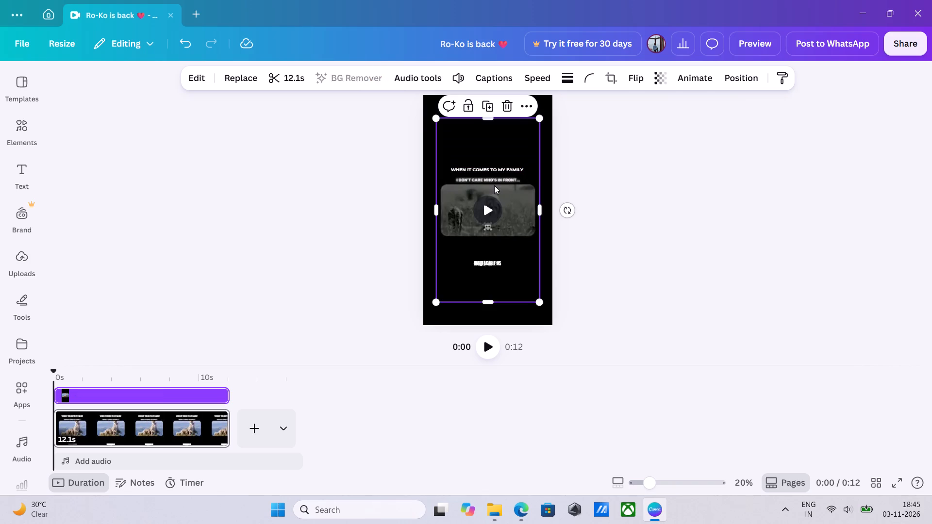
{"action": "left_click_drag", "start_coordinate": [485, 119], "coordinate": [497, 180]}
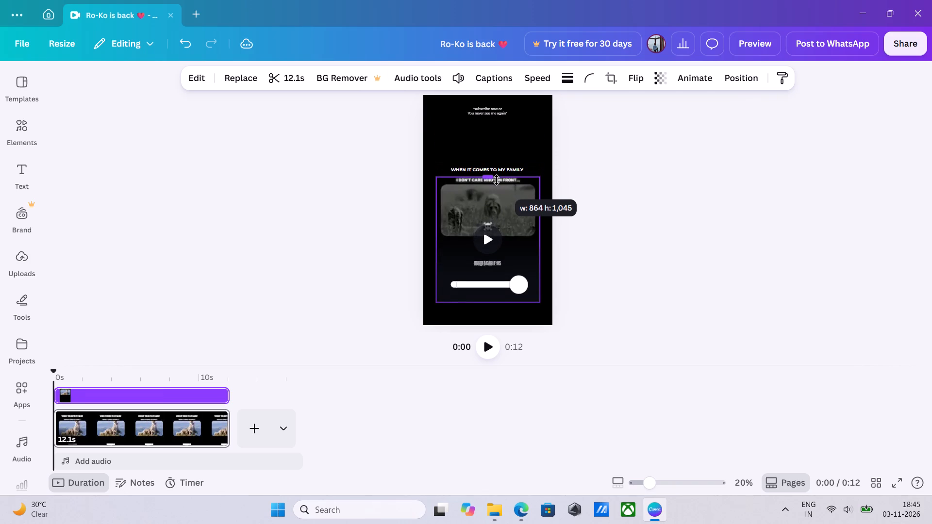
{"action": "left_click_drag", "start_coordinate": [497, 180], "coordinate": [496, 176]}
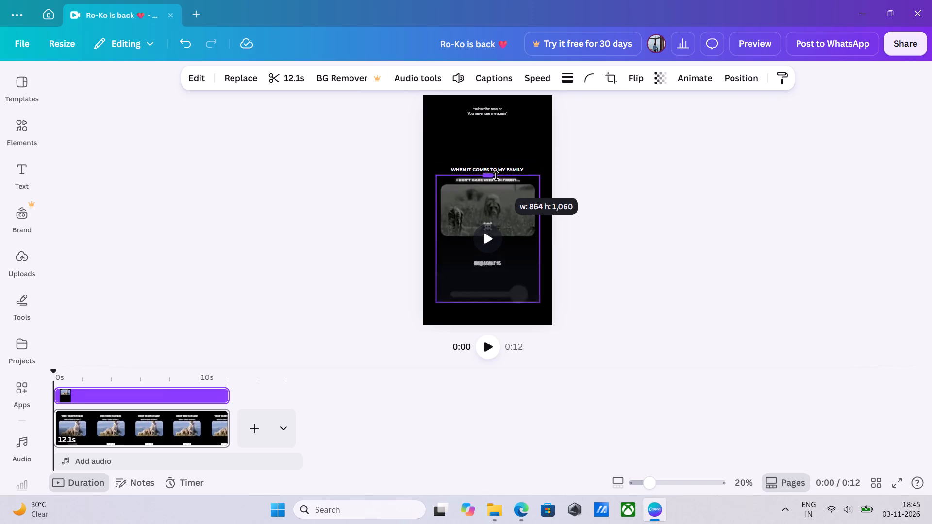
{"action": "left_click_drag", "start_coordinate": [496, 176], "coordinate": [496, 175]}
{"action": "left_click", "coordinate": [567, 165]}
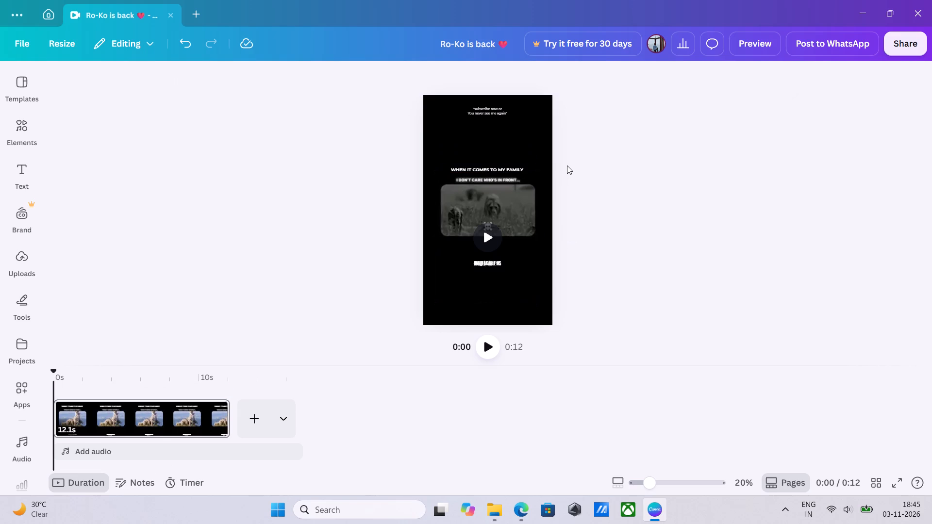
Duplicate the "WHEN IT COMES TO MY FAMILY" caption and place the copy centred directly above the original.
{"action": "left_click", "coordinate": [505, 166]}
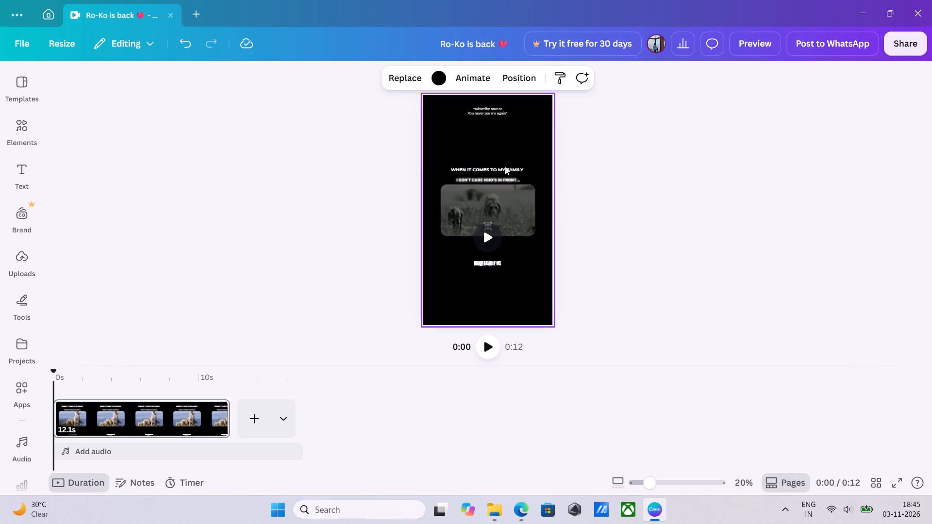
{"action": "left_click", "coordinate": [505, 172]}
{"action": "left_click", "coordinate": [492, 146]}
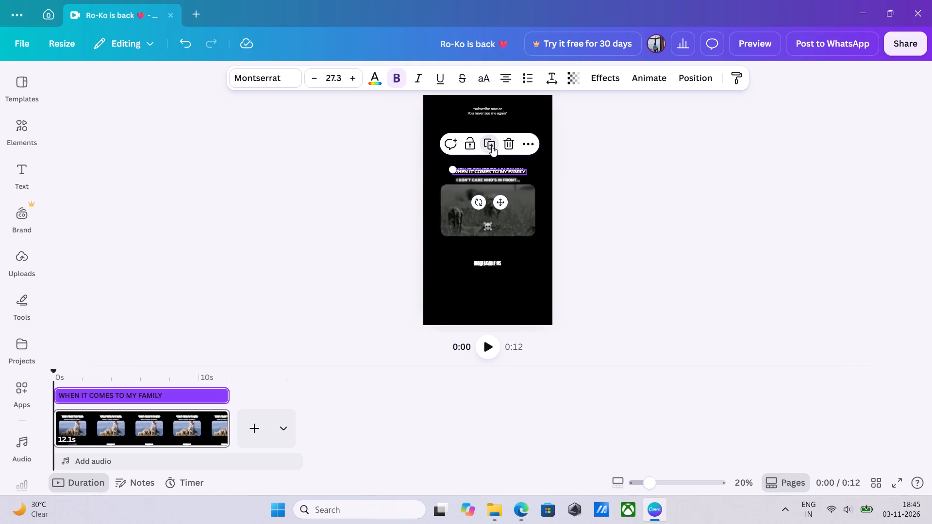
{"action": "left_click_drag", "start_coordinate": [500, 203], "coordinate": [499, 191]}
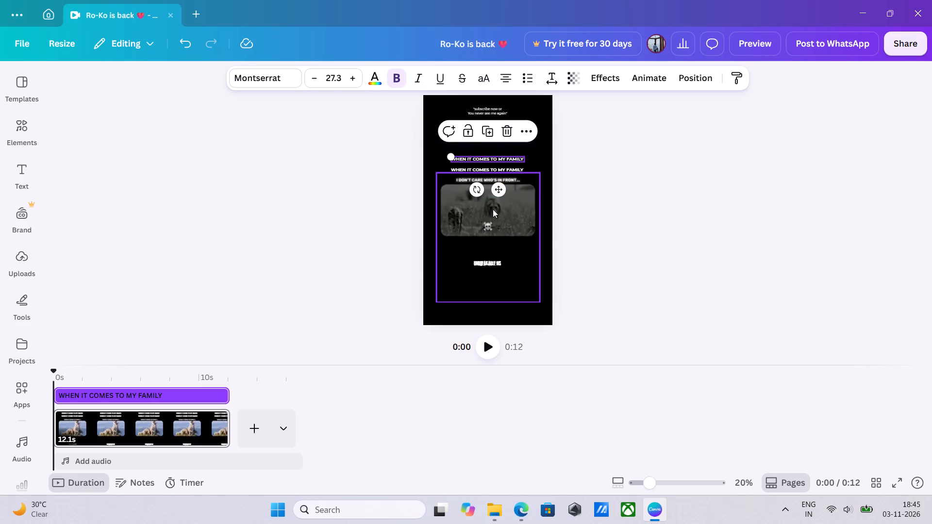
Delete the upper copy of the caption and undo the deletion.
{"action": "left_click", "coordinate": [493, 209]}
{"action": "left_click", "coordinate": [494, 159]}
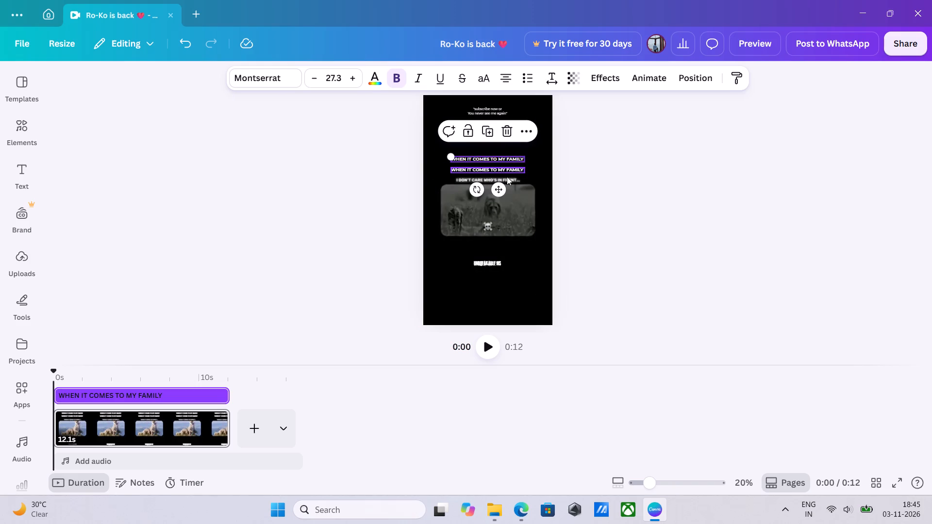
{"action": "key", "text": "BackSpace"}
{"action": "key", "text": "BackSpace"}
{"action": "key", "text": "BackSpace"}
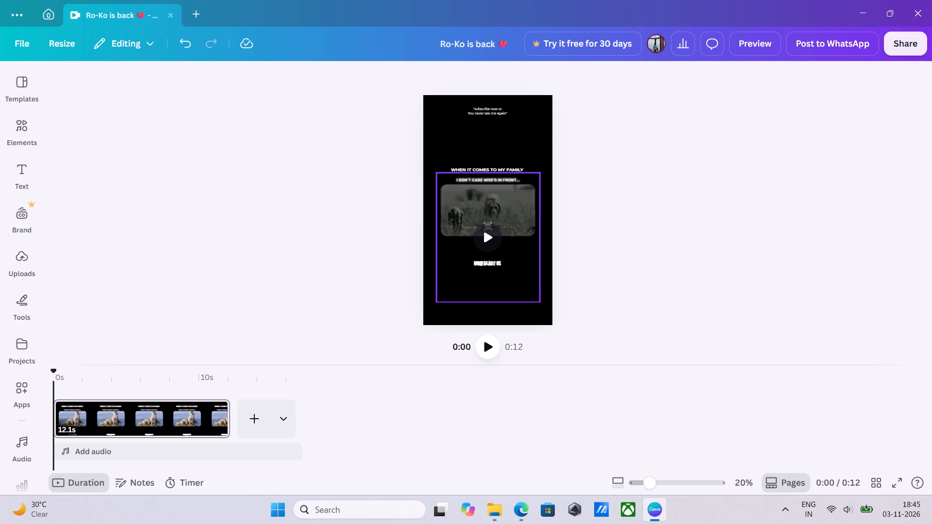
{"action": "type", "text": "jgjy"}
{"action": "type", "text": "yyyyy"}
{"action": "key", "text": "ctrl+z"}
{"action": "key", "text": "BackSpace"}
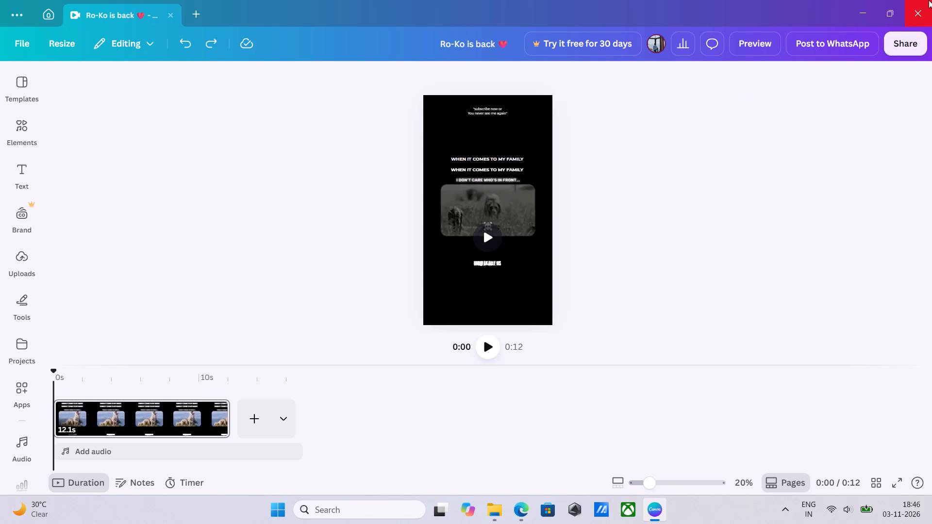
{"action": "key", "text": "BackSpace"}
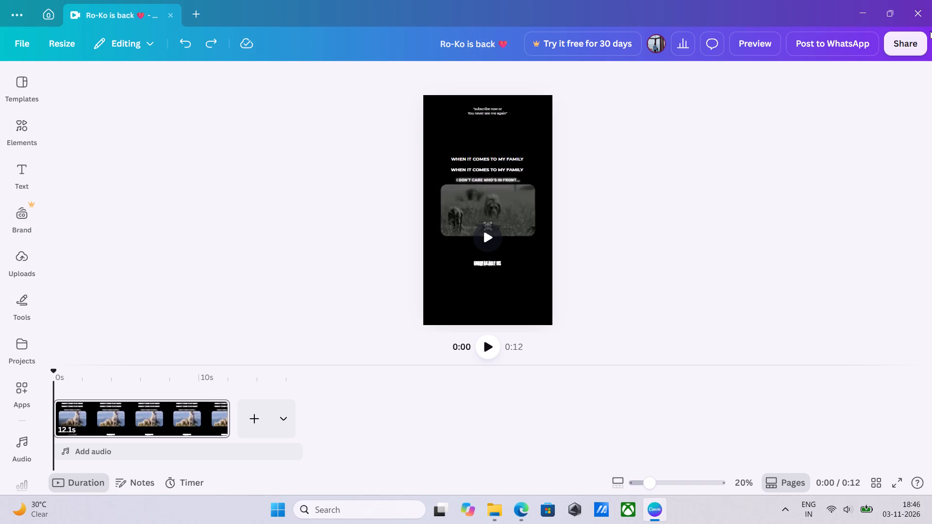
Clear all the text inside the upper copy of the caption, keeping its text box open for editing.
{"action": "left_click", "coordinate": [521, 154]}
{"action": "left_click", "coordinate": [520, 159]}
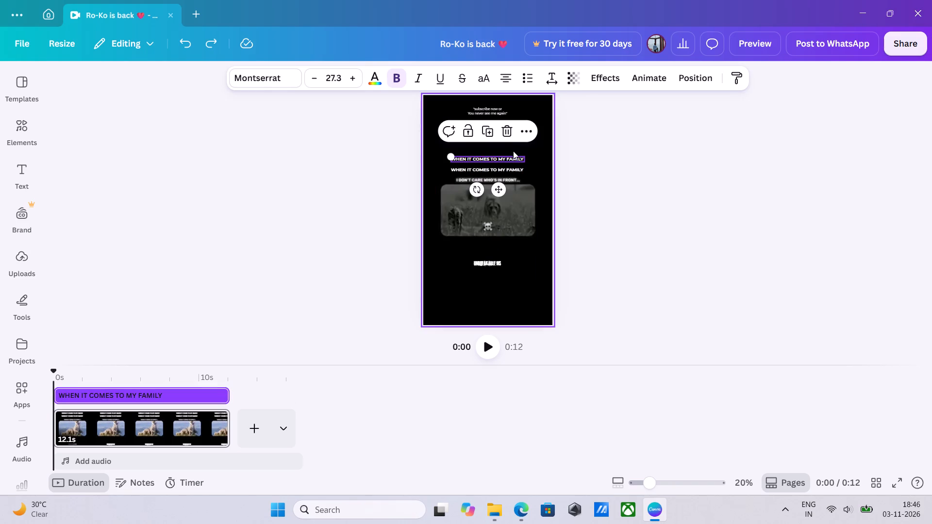
{"action": "left_click", "coordinate": [512, 156]}
{"action": "left_click", "coordinate": [512, 159]}
{"action": "left_click", "coordinate": [512, 159]}
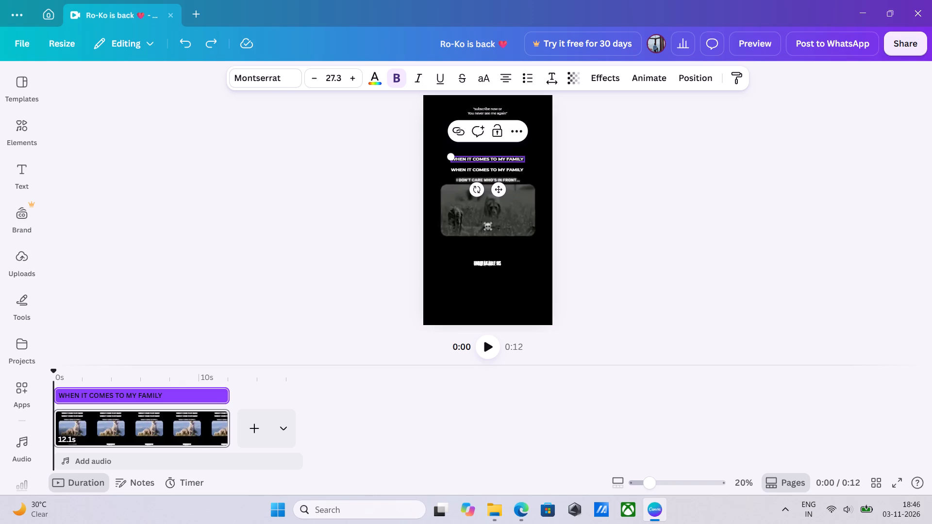
{"action": "left_click", "coordinate": [513, 159]}
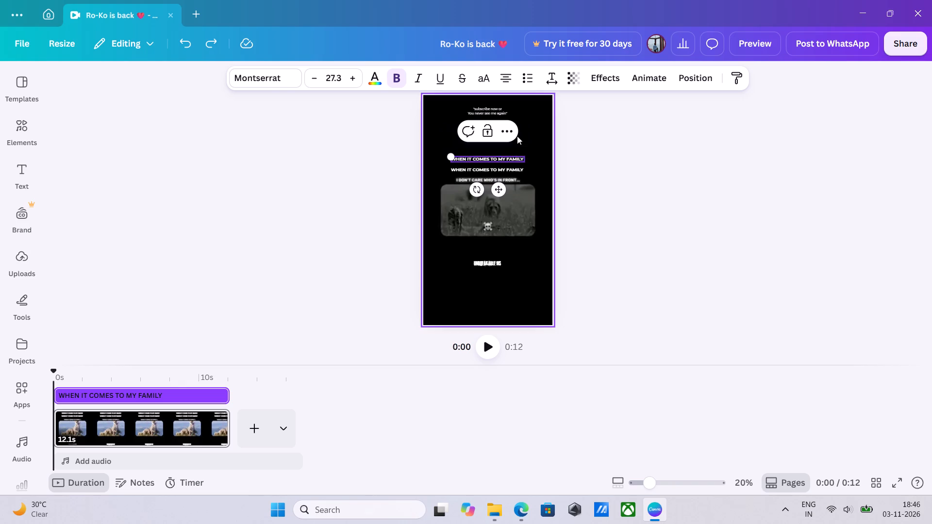
{"action": "key", "text": "BackSpace"}
{"action": "key", "text": "BackSpace"}
{"action": "key", "text": "BackSpace"}
{"action": "key", "text": "BackSpace"}
{"action": "key", "text": "BackSpace"}
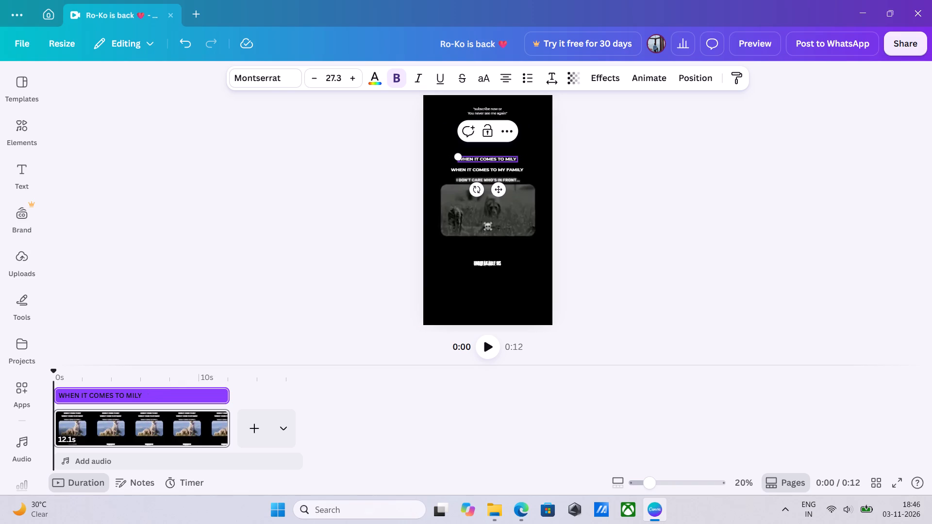
{"action": "key", "text": "BackSpace"}
{"action": "key", "text": "BackSpace"}
{"action": "key", "text": "BackSpace"}
{"action": "key", "text": "BackSpace"}
{"action": "key", "text": "BackSpace"}
{"action": "key", "text": "BackSpace"}
{"action": "key", "text": "BackSpace"}
{"action": "key", "text": "BackSpace"}
{"action": "key", "text": "BackSpace"}
{"action": "key", "text": "BackSpace"}
{"action": "key", "text": "BackSpace"}
{"action": "key", "text": "BackSpace"}
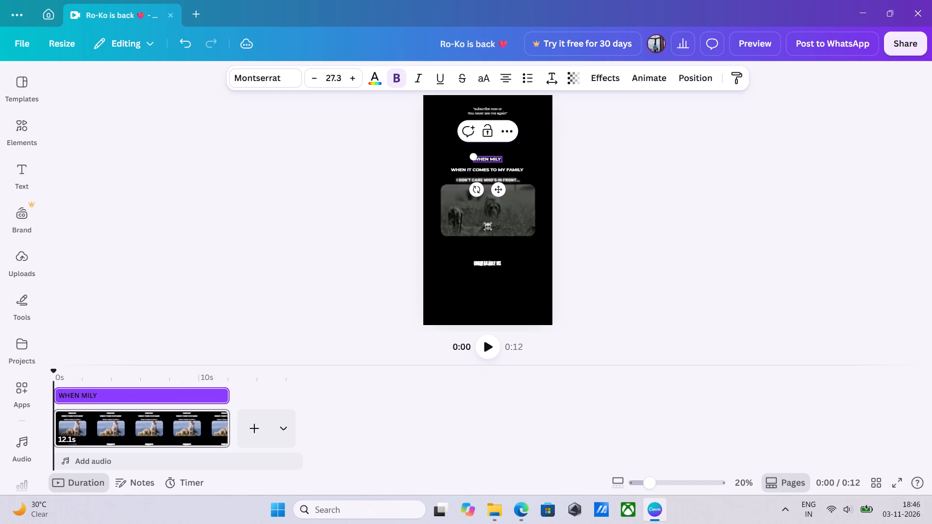
{"action": "key", "text": "BackSpace"}
{"action": "key", "text": "BackSpace"}
{"action": "key", "text": "BackSpace"}
{"action": "key", "text": "BackSpace"}
{"action": "key", "text": "BackSpace"}
{"action": "key", "text": "BackSpace"}
{"action": "key", "text": "BackSpace"}
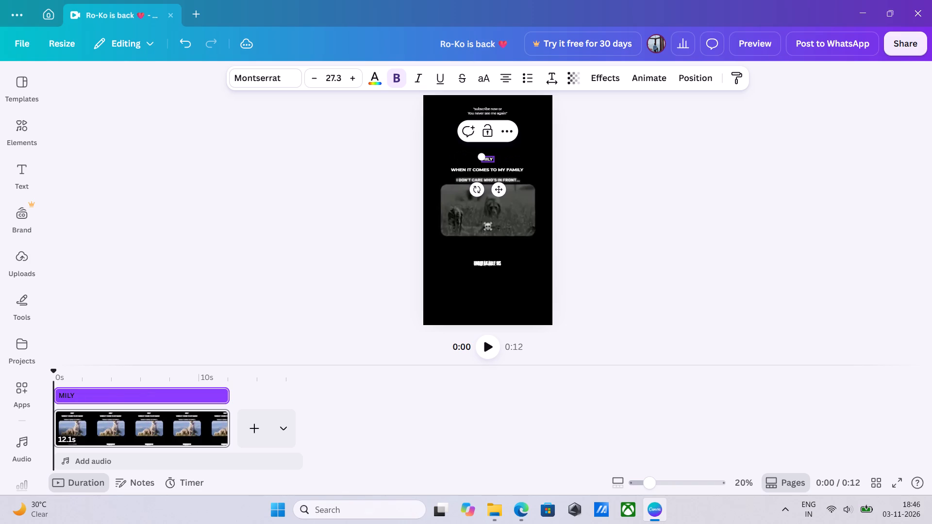
{"action": "key", "text": "Right"}
{"action": "key", "text": "Right"}
{"action": "key", "text": "Right"}
{"action": "key", "text": "BackSpace"}
{"action": "key", "text": "BackSpace"}
{"action": "key", "text": "BackSpace"}
{"action": "key", "text": "BackSpace"}
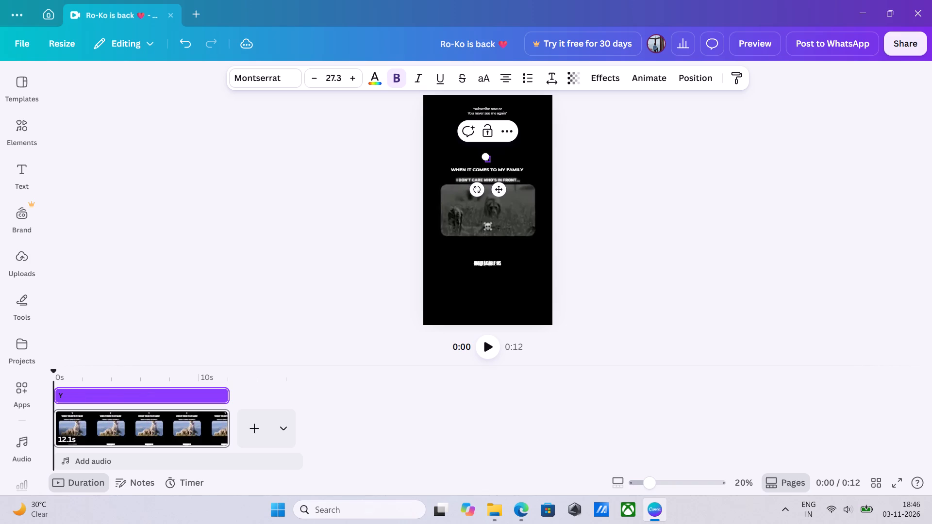
{"action": "key", "text": "Right"}
{"action": "key", "text": "BackSpace"}
{"action": "key", "text": "BackSpace"}
{"action": "key", "text": "BackSpace"}
{"action": "key", "text": "BackSpace"}
Enter "i don't care" as the text of the emptied upper caption.
{"action": "key", "text": "i"}
{"action": "key", "text": "space"}
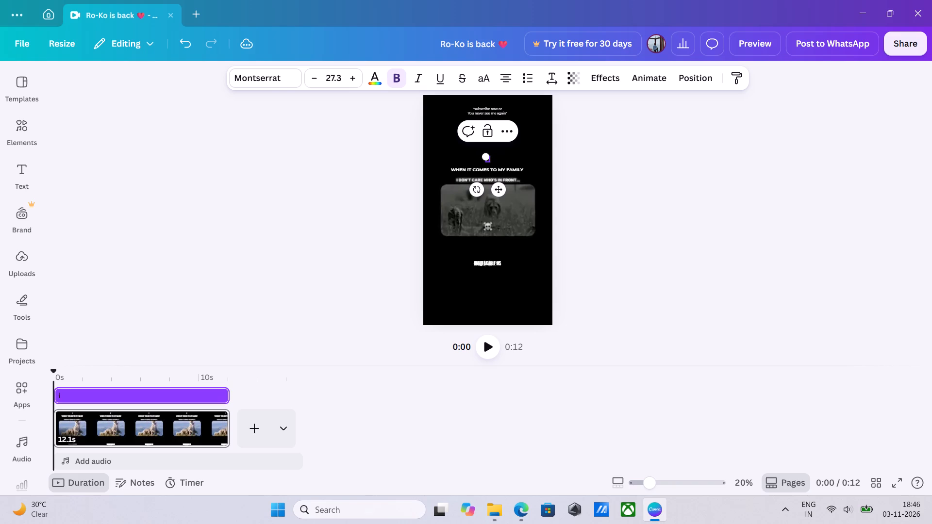
{"action": "type", "text": "don"}
{"action": "key", "text": "t"}
{"action": "scroll", "coordinate": [517, 136], "scroll_direction": "up", "scroll_amount": 1}
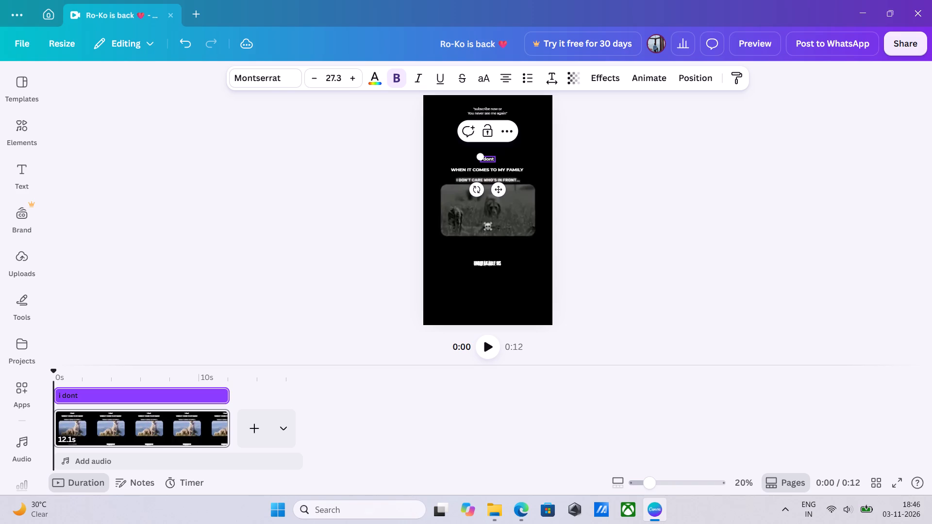
{"action": "key", "text": "BackSpace"}
{"action": "key", "text": "apostrophe"}
{"action": "key", "text": "t"}
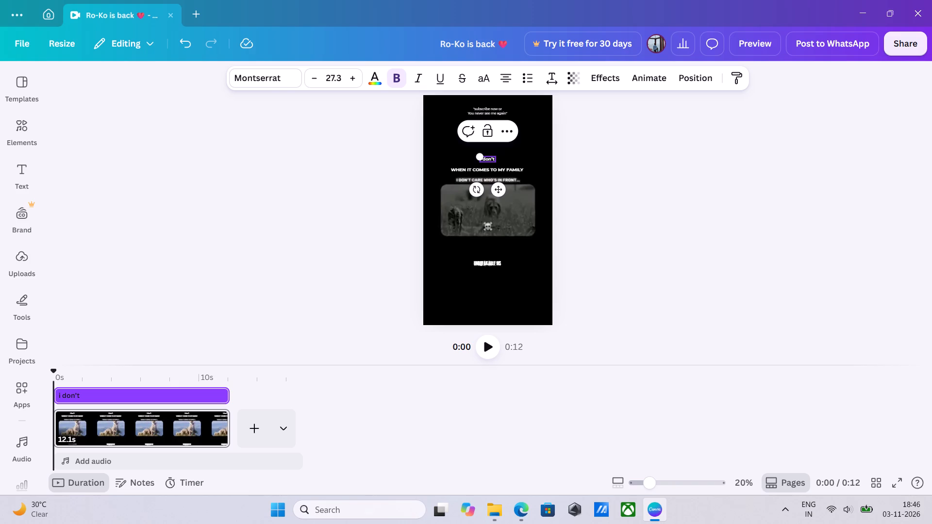
{"action": "key", "text": "space"}
{"action": "type", "text": "care"}
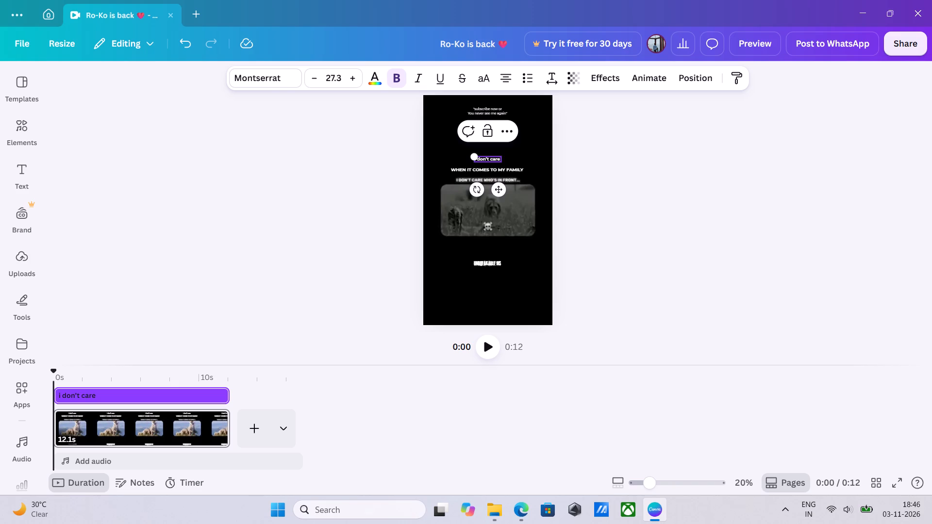
{"action": "left_click", "coordinate": [517, 136]}
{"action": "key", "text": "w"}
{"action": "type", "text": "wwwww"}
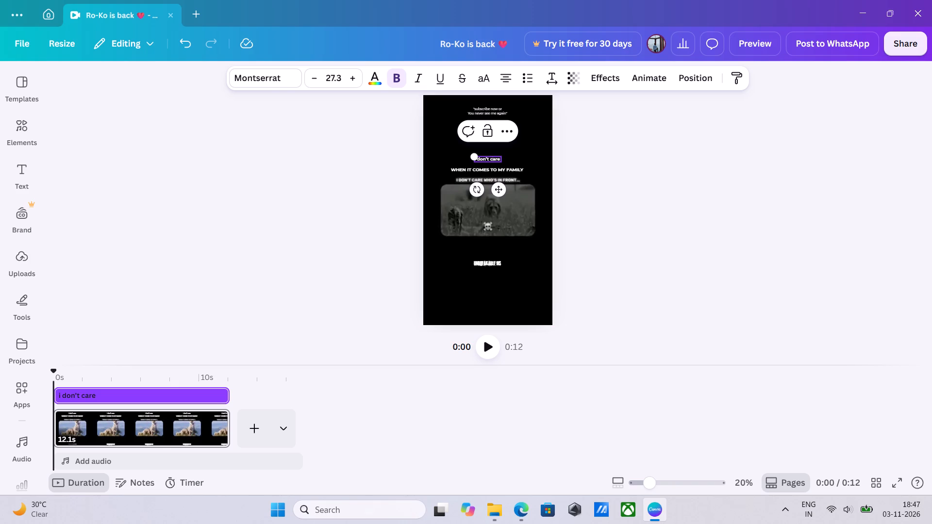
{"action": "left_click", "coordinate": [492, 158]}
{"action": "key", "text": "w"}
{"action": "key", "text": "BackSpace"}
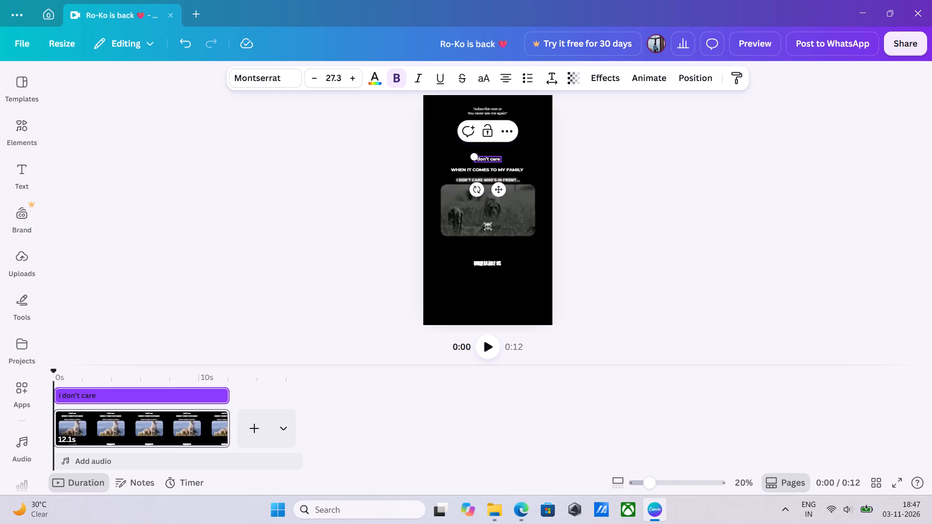
Extend the upper "i don't care" caption by adding "who's in front.." after the existing words.
{"action": "key", "text": "Right"}
{"action": "key", "text": "Right"}
{"action": "key", "text": "Right"}
{"action": "key", "text": "Right"}
{"action": "key", "text": "Right"}
{"action": "key", "text": "space"}
{"action": "key", "text": "w"}
{"action": "type", "text": "ho"}
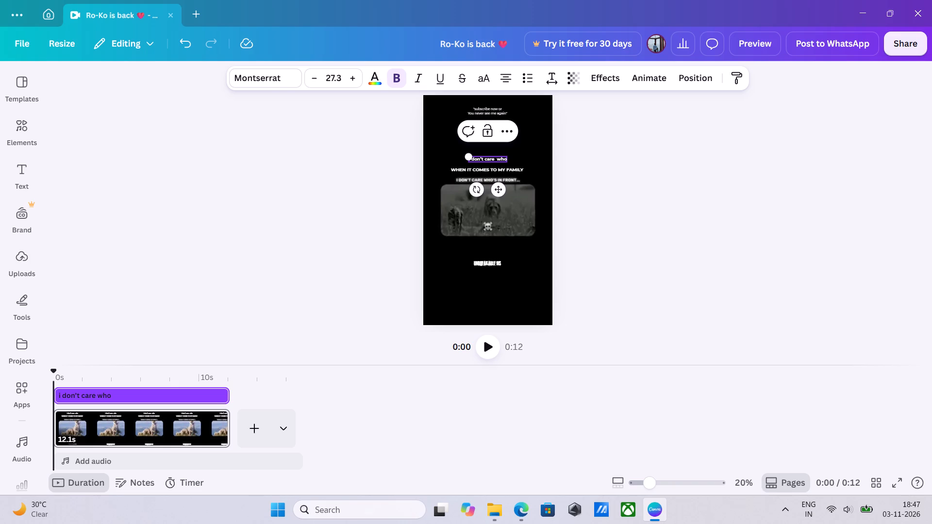
{"action": "key", "text": "apostrophe"}
{"action": "key", "text": "s"}
{"action": "key", "text": "space"}
{"action": "type", "text": "in"}
{"action": "key", "text": "space"}
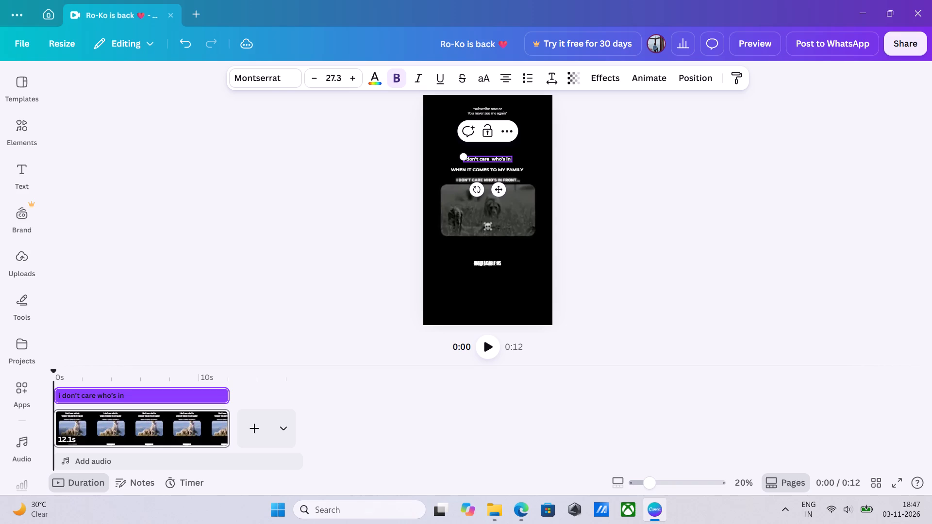
{"action": "key", "text": "f"}
{"action": "key", "text": "r"}
{"action": "type", "text": "ont"}
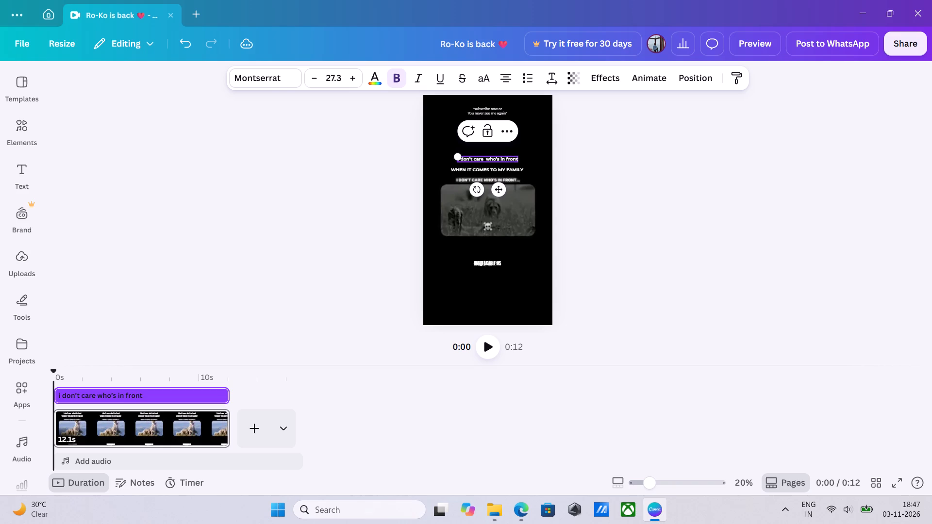
{"action": "type", "text": "..."}
{"action": "key", "text": "BackSpace"}
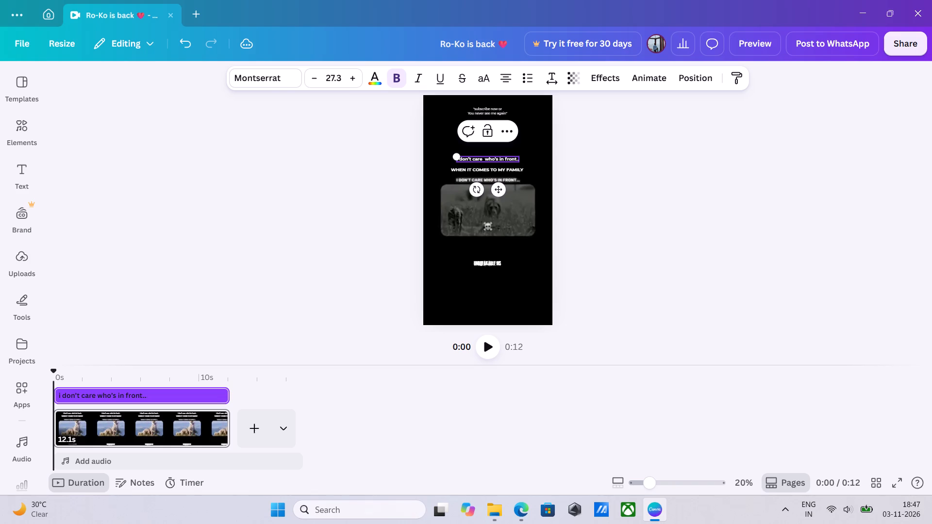
Set the upper "i don't care who's in front.." caption in all capitals.
{"action": "left_click", "coordinate": [482, 79]}
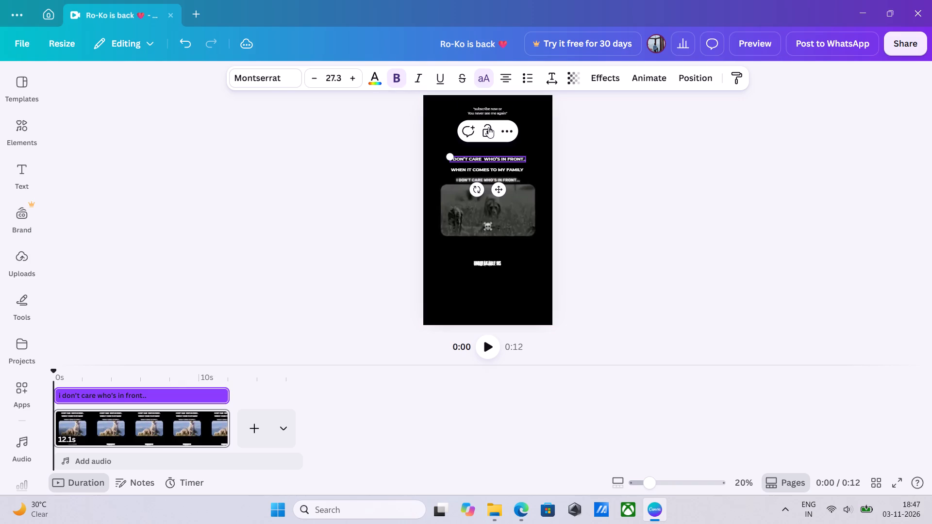
Crop the video clip's top edge down to just above the rounded picture, cutting off its built-in caption line.
{"action": "left_click", "coordinate": [510, 179]}
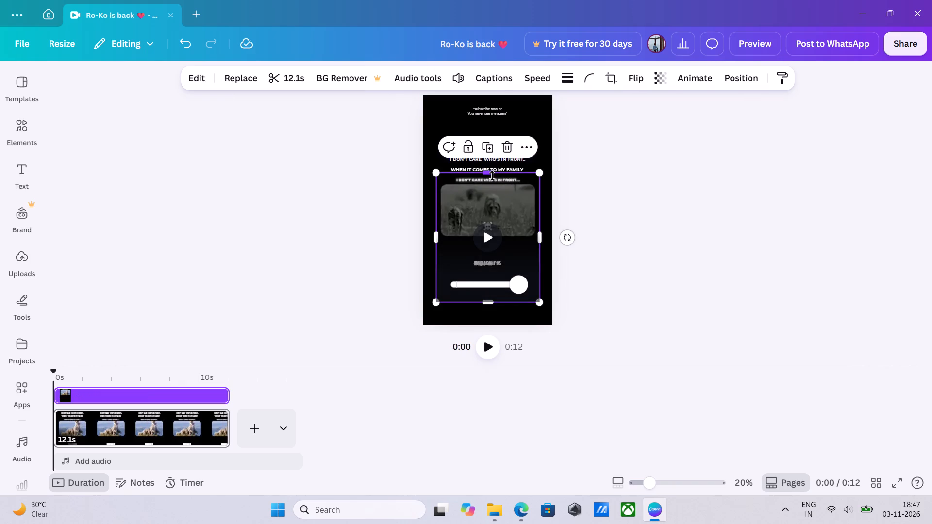
{"action": "left_click_drag", "start_coordinate": [492, 175], "coordinate": [495, 183]}
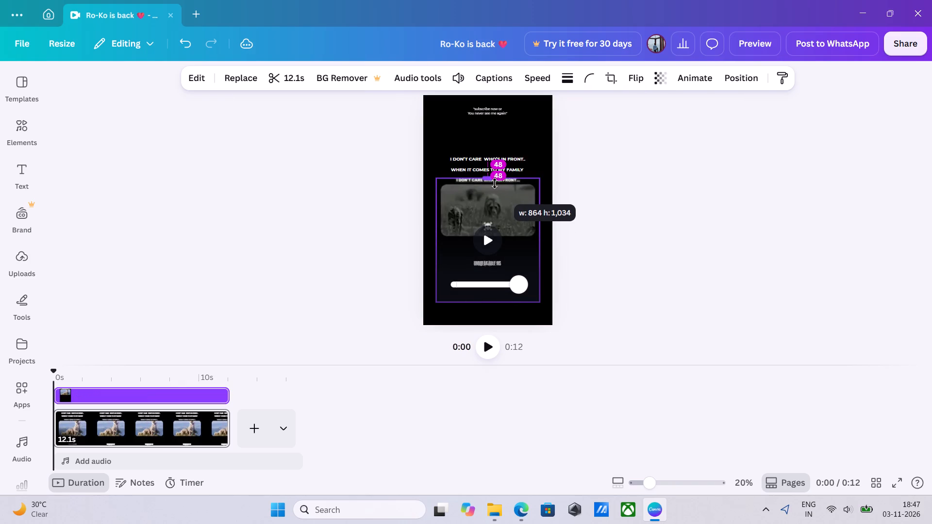
{"action": "left_click_drag", "start_coordinate": [495, 183], "coordinate": [495, 185]}
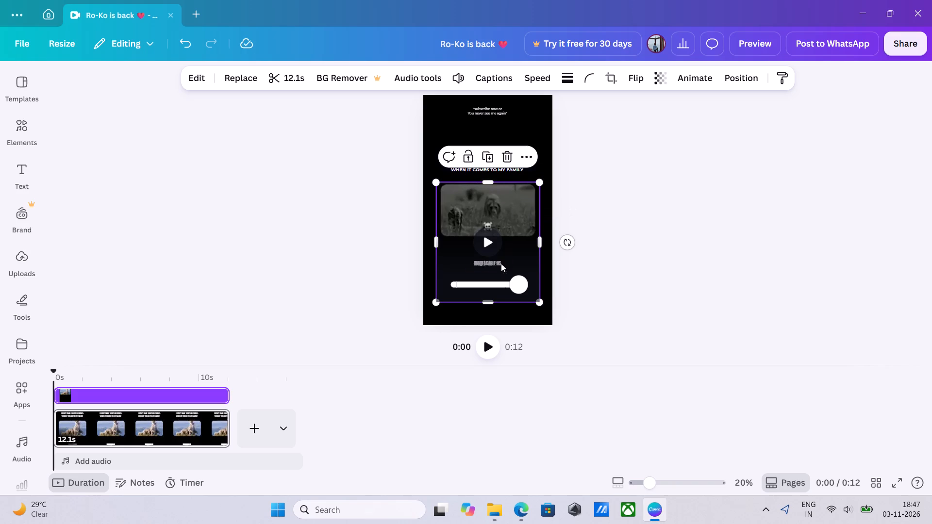
Crop the video clip's bottom edge up to just beneath the rounded picture, cutting off the empty black area.
{"action": "left_click_drag", "start_coordinate": [490, 302], "coordinate": [491, 288]}
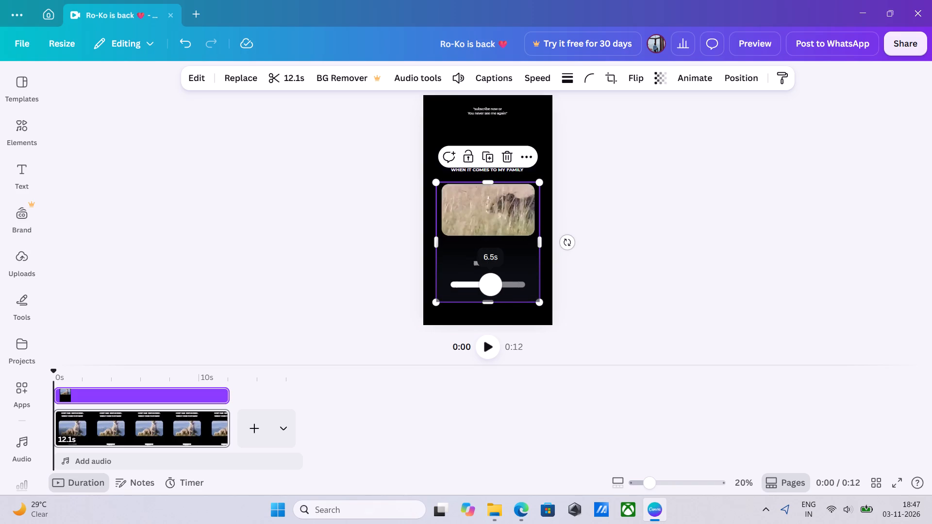
{"action": "left_click_drag", "start_coordinate": [491, 288], "coordinate": [495, 300]}
{"action": "left_click_drag", "start_coordinate": [492, 305], "coordinate": [491, 273]}
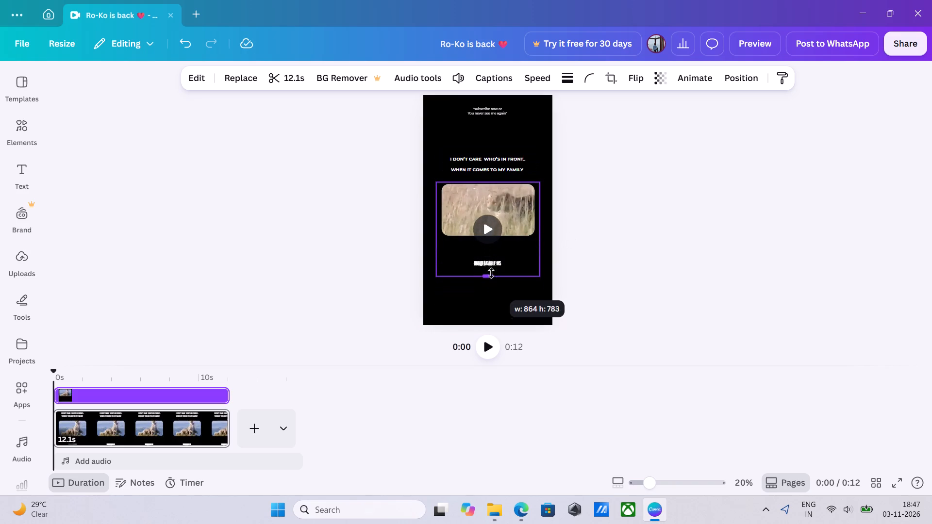
{"action": "left_click_drag", "start_coordinate": [491, 273], "coordinate": [491, 252]}
{"action": "triple_click", "coordinate": [491, 250]}
{"action": "double_click", "coordinate": [491, 247]}
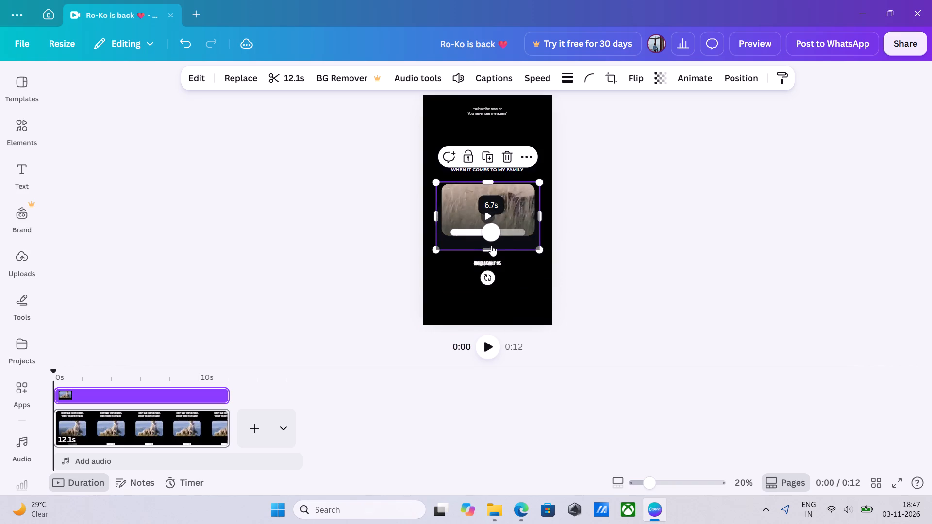
{"action": "left_click_drag", "start_coordinate": [486, 252], "coordinate": [487, 244]}
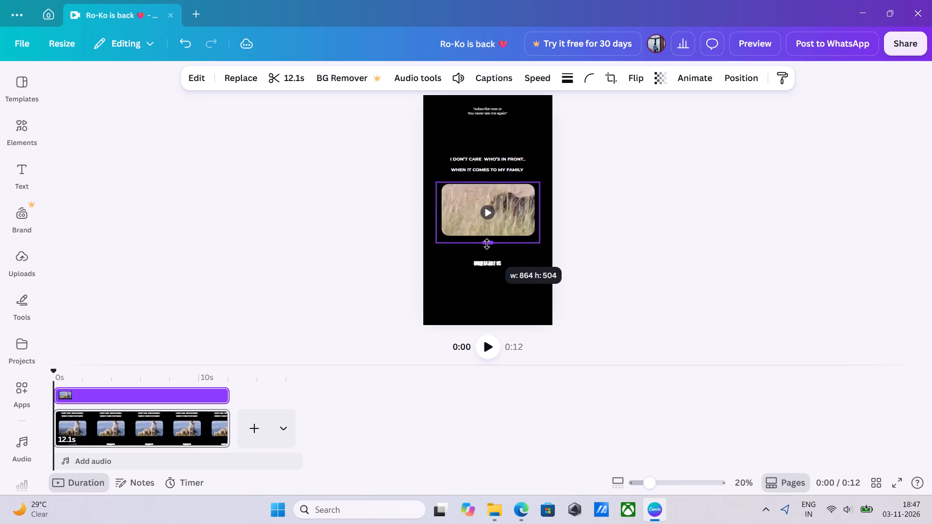
{"action": "left_click_drag", "start_coordinate": [487, 244], "coordinate": [487, 240]}
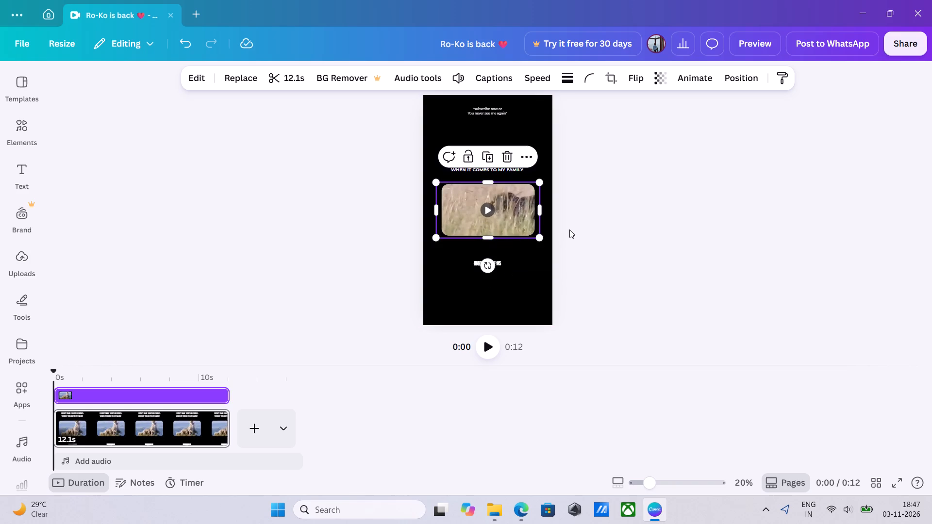
{"action": "left_click", "coordinate": [575, 224]}
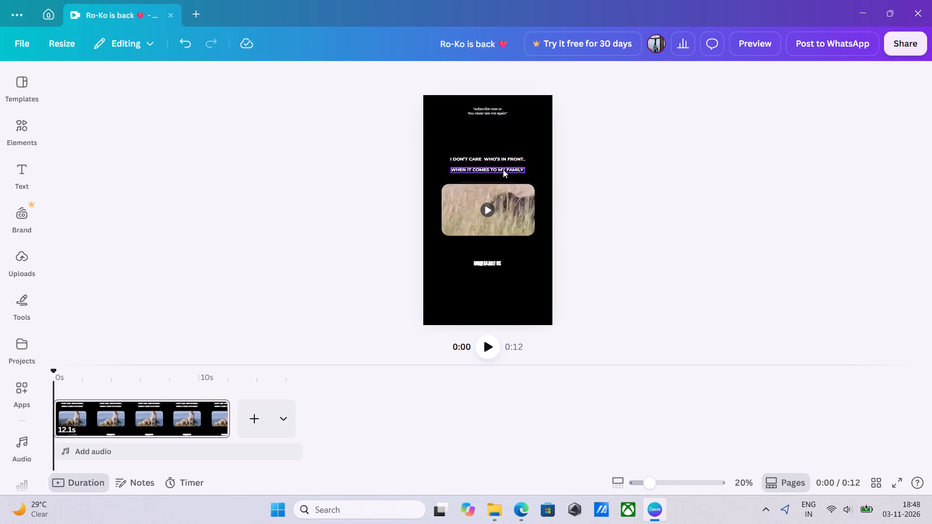
Move the "WHEN IT COMES TO MY FAMILY" caption down to sit just above the video clip.
{"action": "left_click_drag", "start_coordinate": [503, 169], "coordinate": [505, 177]}
{"action": "left_click", "coordinate": [505, 177]}
{"action": "left_click", "coordinate": [505, 177]}
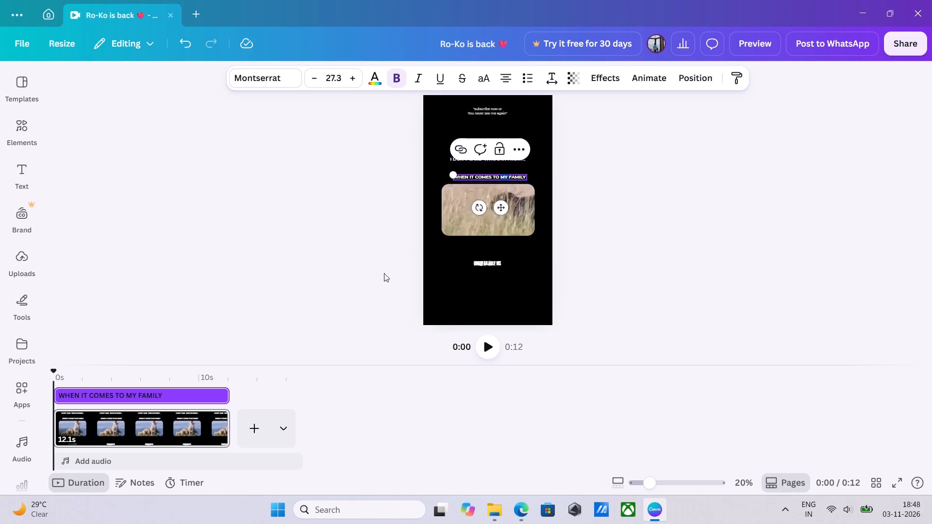
Trim the end of the "WHEN IT COMES TO MY FAMILY" caption on the timeline so it lasts 5.7 s.
{"action": "left_click", "coordinate": [166, 384]}
{"action": "left_click", "coordinate": [193, 391]}
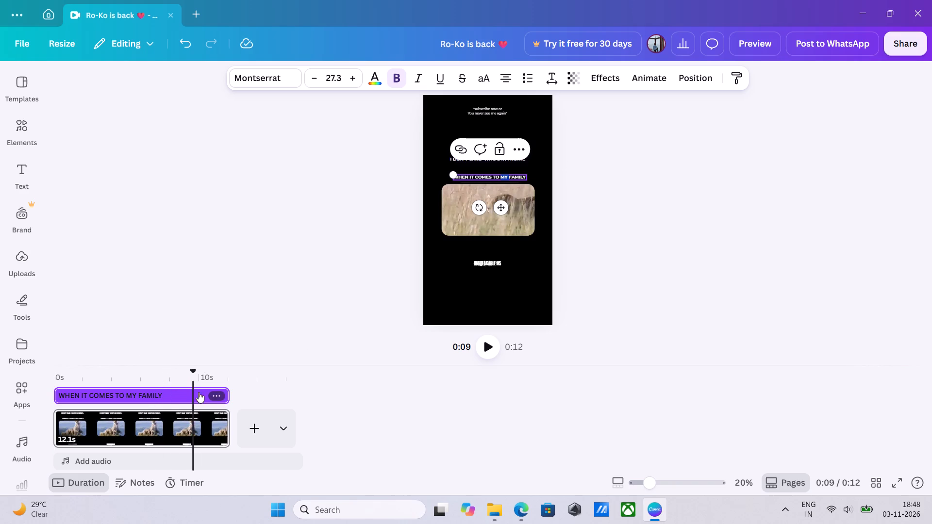
{"action": "left_click", "coordinate": [219, 391]}
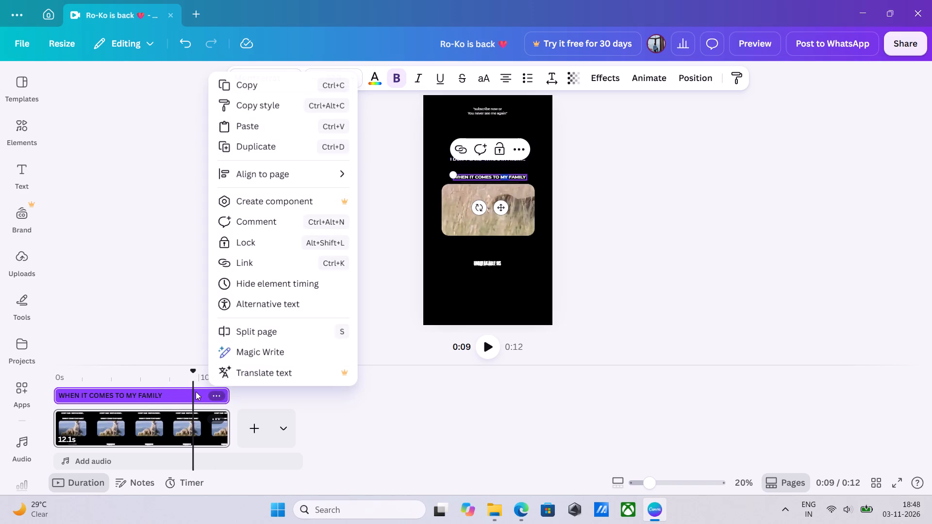
{"action": "left_click_drag", "start_coordinate": [194, 392], "coordinate": [154, 393]}
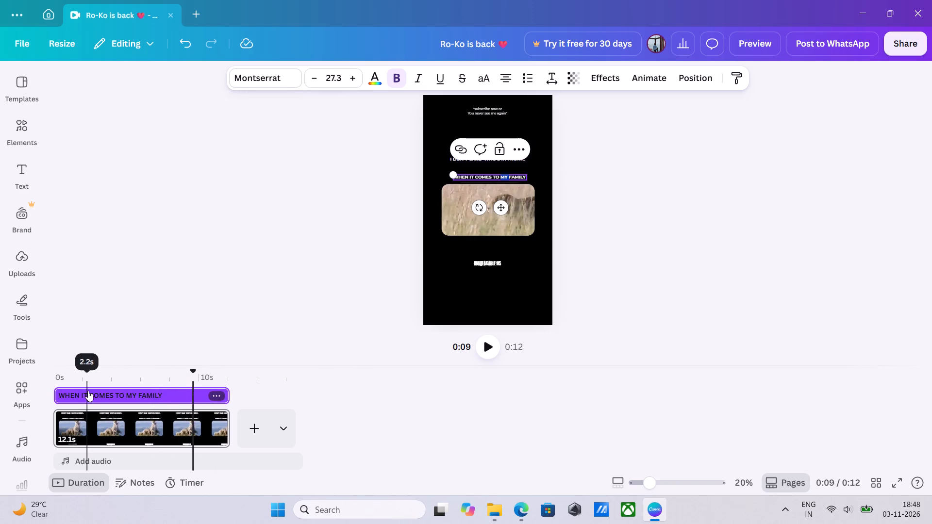
{"action": "left_click", "coordinate": [88, 391]}
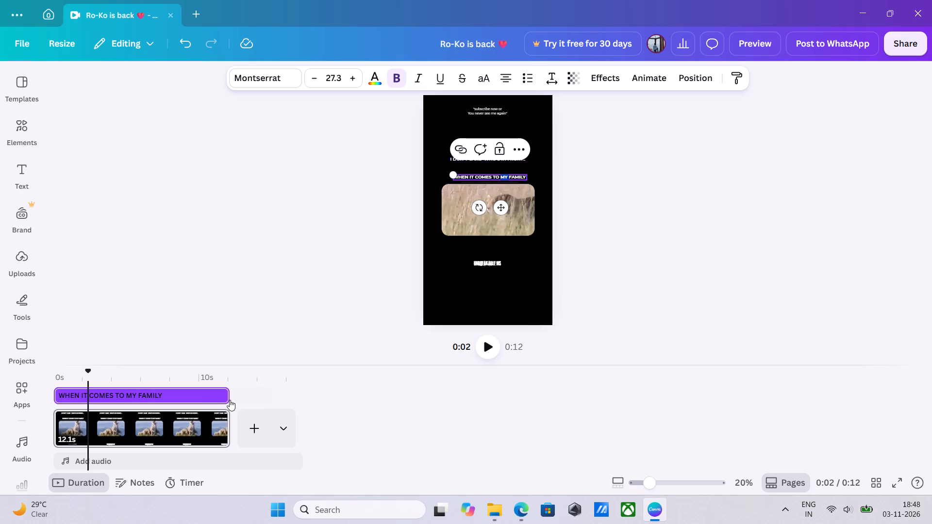
{"action": "left_click", "coordinate": [230, 399]}
{"action": "left_click_drag", "start_coordinate": [228, 397], "coordinate": [180, 398]}
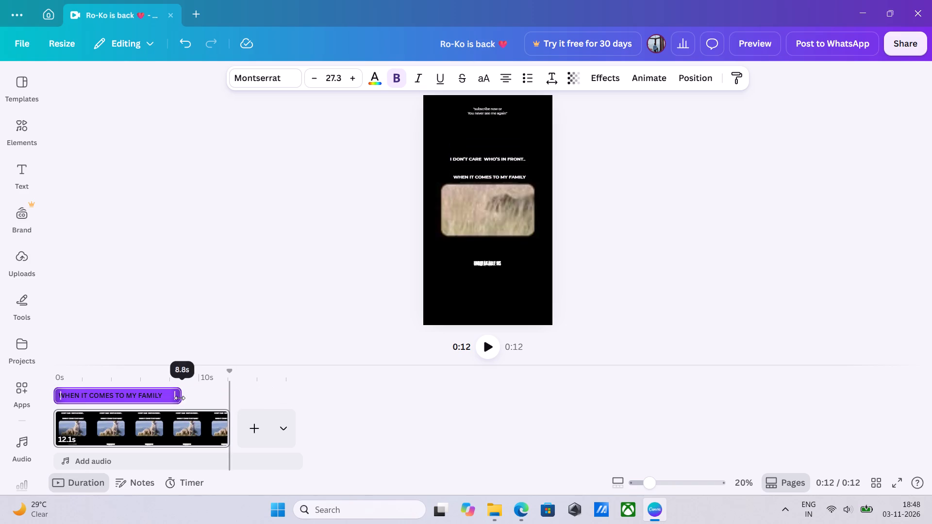
{"action": "left_click_drag", "start_coordinate": [180, 398], "coordinate": [135, 401]}
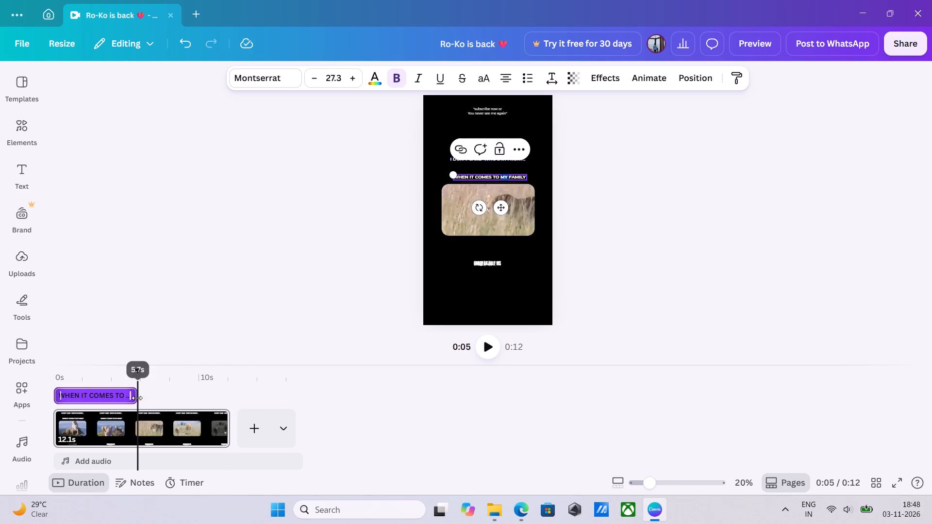
{"action": "left_click", "coordinate": [220, 292]}
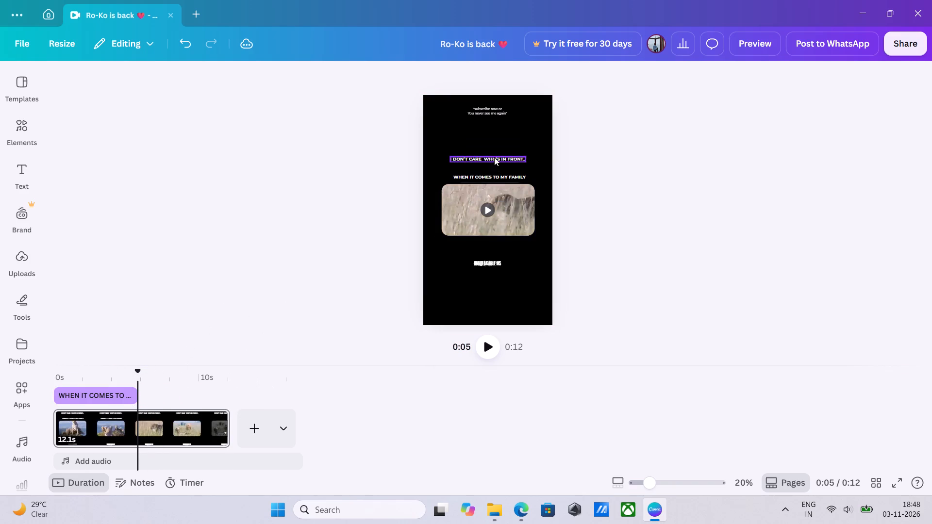
Move the "I DON'T CARE WHO'S IN FRONT.." caption down onto the "WHEN IT COMES TO MY FAMILY" caption's position.
{"action": "left_click_drag", "start_coordinate": [494, 157], "coordinate": [494, 174]}
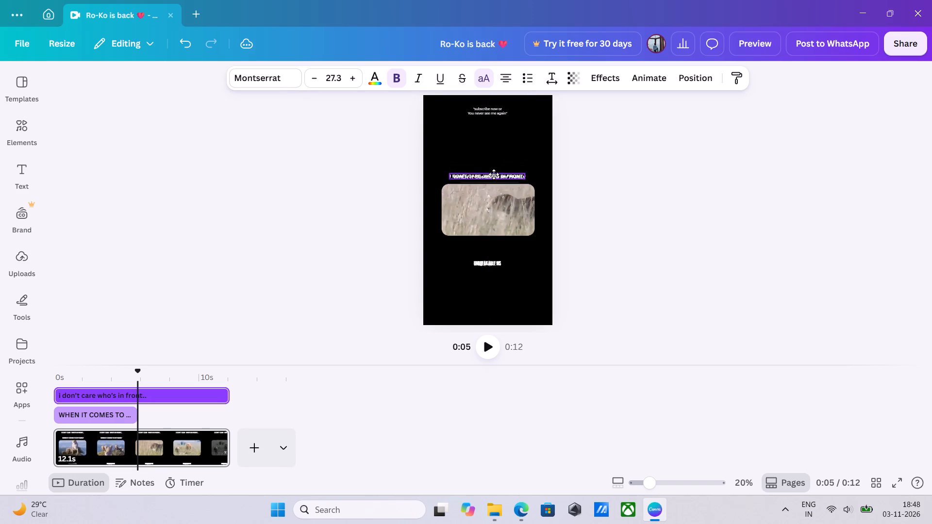
{"action": "left_click_drag", "start_coordinate": [494, 174], "coordinate": [495, 175]}
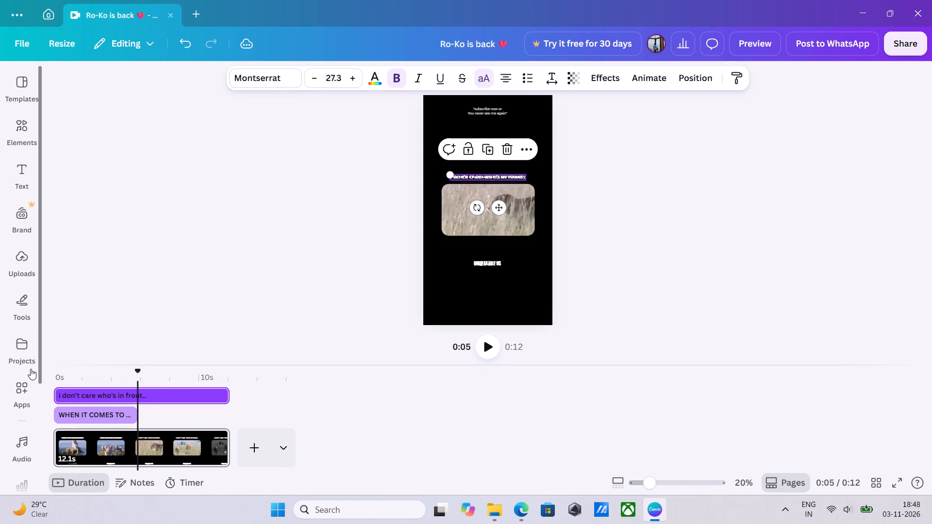
Trim the start of the "I don't care who's in front.." caption on the timeline to where the "WHEN IT COMES TO MY FAMILY" caption ends.
{"action": "left_click", "coordinate": [56, 392]}
{"action": "left_click_drag", "start_coordinate": [56, 392], "coordinate": [96, 404]}
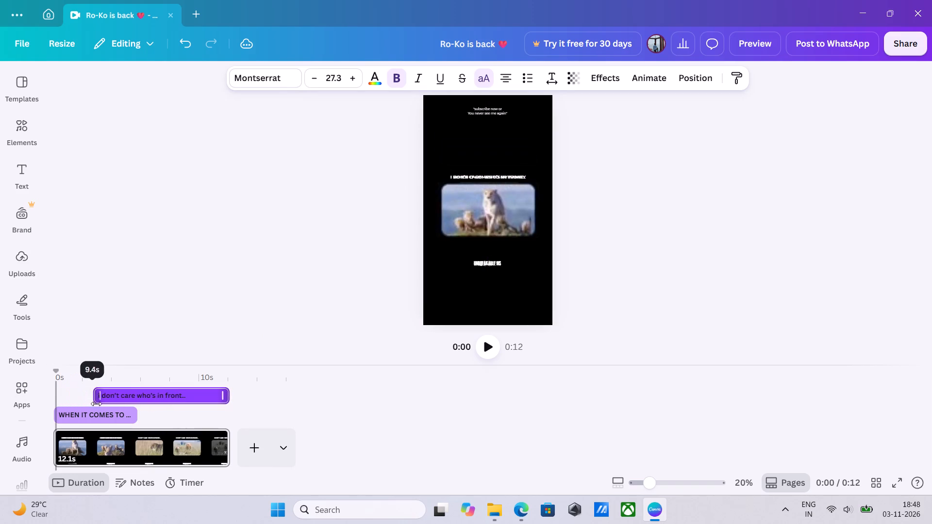
{"action": "left_click_drag", "start_coordinate": [96, 404], "coordinate": [142, 424]}
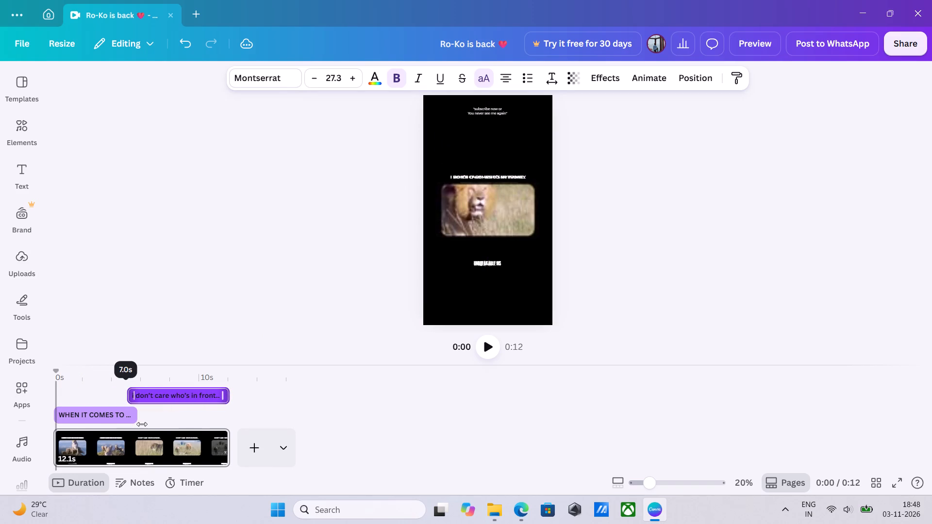
{"action": "left_click_drag", "start_coordinate": [142, 424], "coordinate": [142, 424]}
{"action": "left_click", "coordinate": [161, 311]}
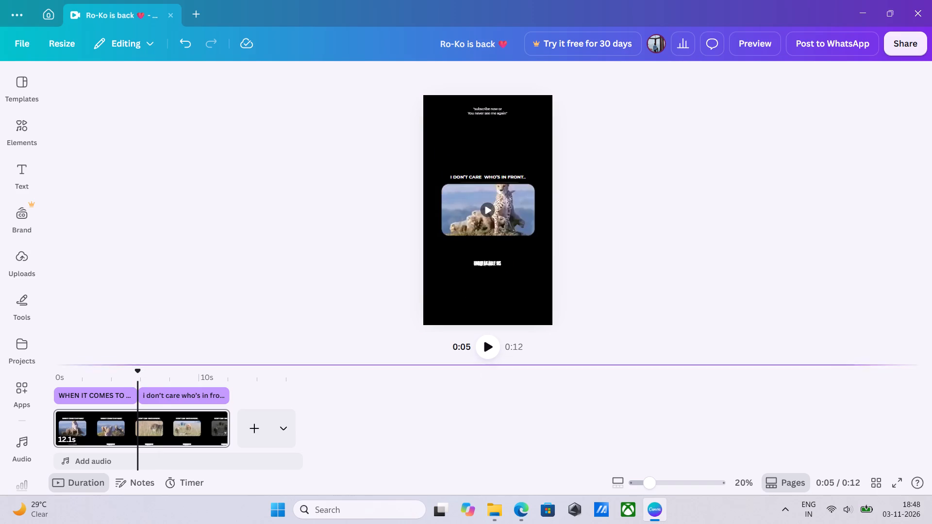
Play the video from the start to check the timing of the two captions.
{"action": "left_click", "coordinate": [166, 439]}
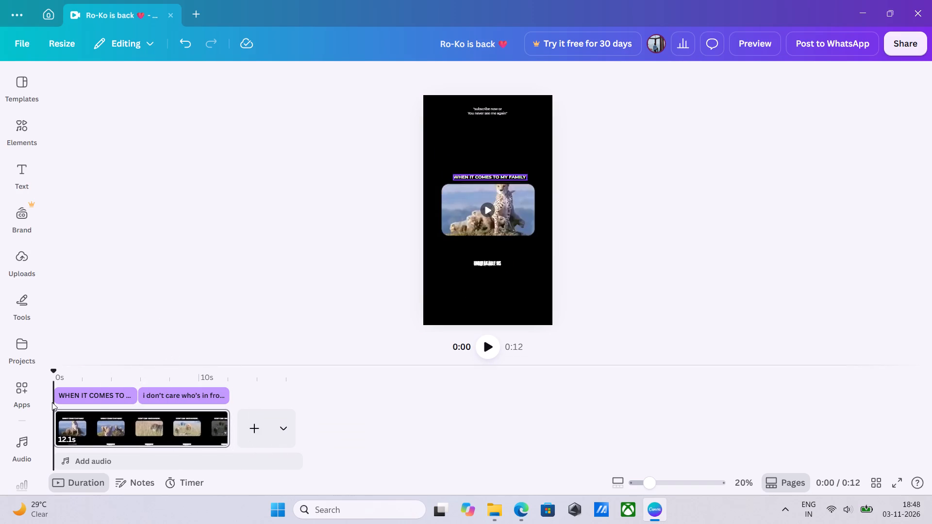
{"action": "left_click", "coordinate": [485, 345]}
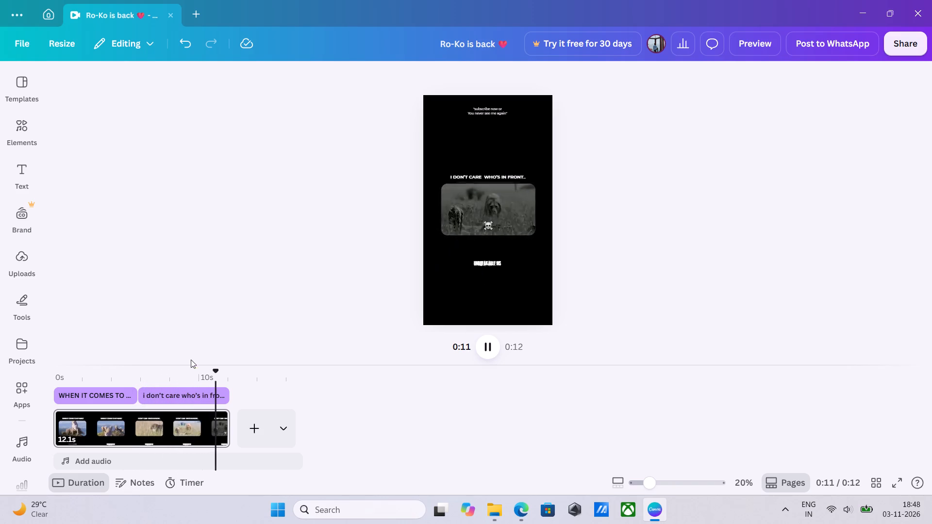
Shift the changeover between the "WHEN IT COMES TO MY FAMILY" and "I don't care who's in front.." captions to about 7.3 s on the timeline.
{"action": "left_click", "coordinate": [145, 394]}
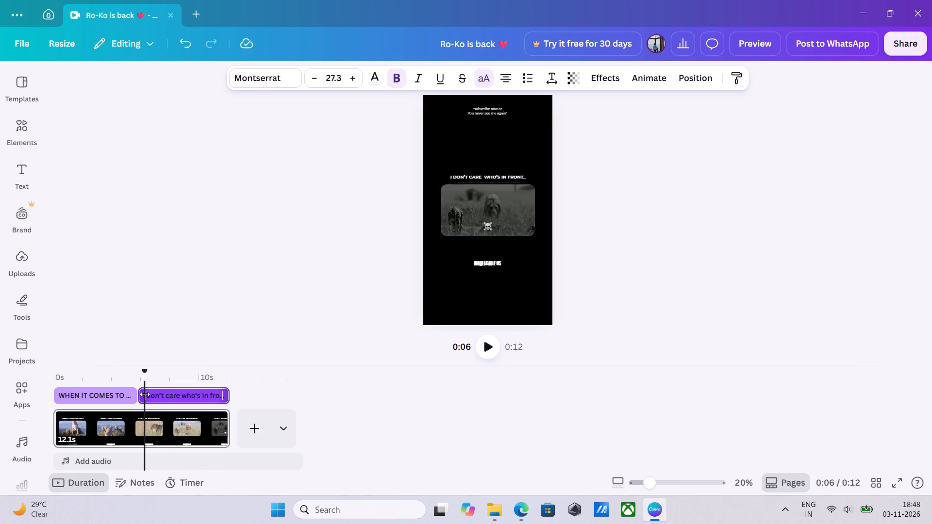
{"action": "left_click_drag", "start_coordinate": [145, 394], "coordinate": [168, 404]}
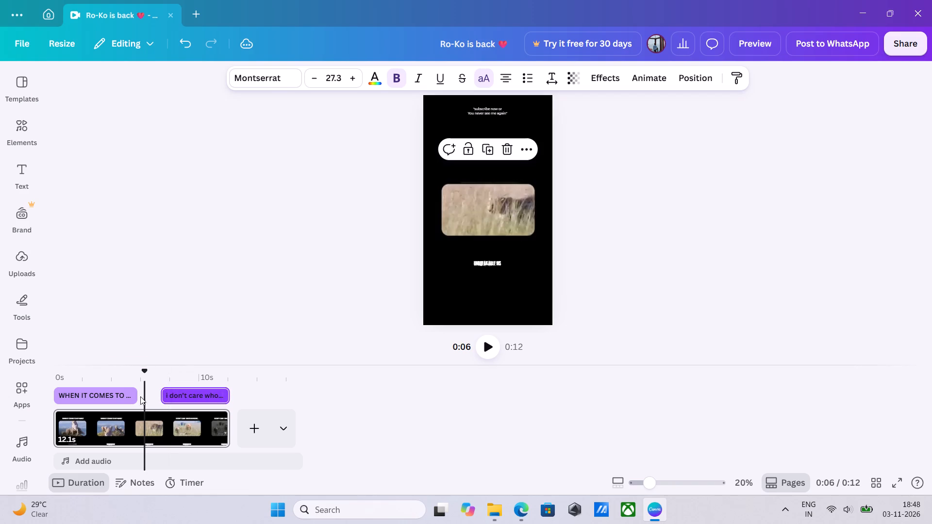
{"action": "left_click_drag", "start_coordinate": [131, 395], "coordinate": [149, 396]}
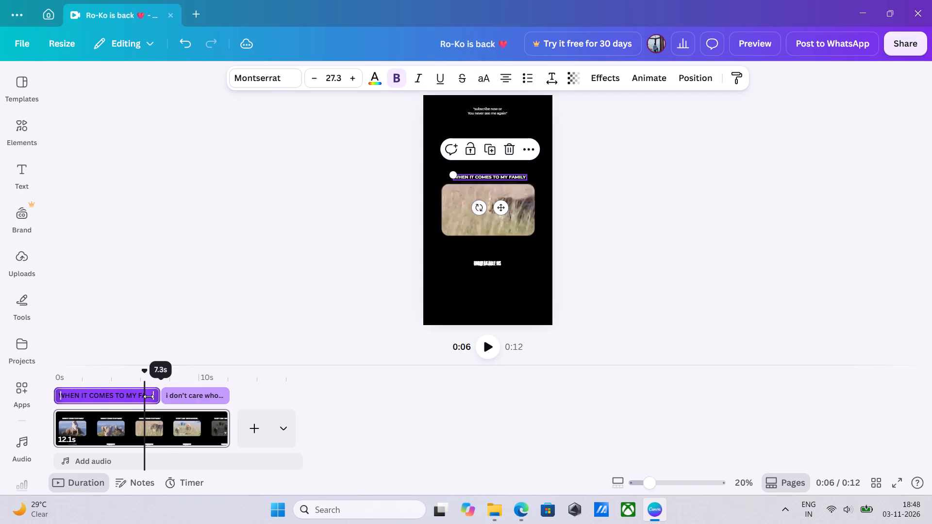
Trim the start of the "WHEN IT COMES TO MY FAMILY" caption so it begins a fraction of a second into the video.
{"action": "left_click_drag", "start_coordinate": [58, 395], "coordinate": [67, 400]}
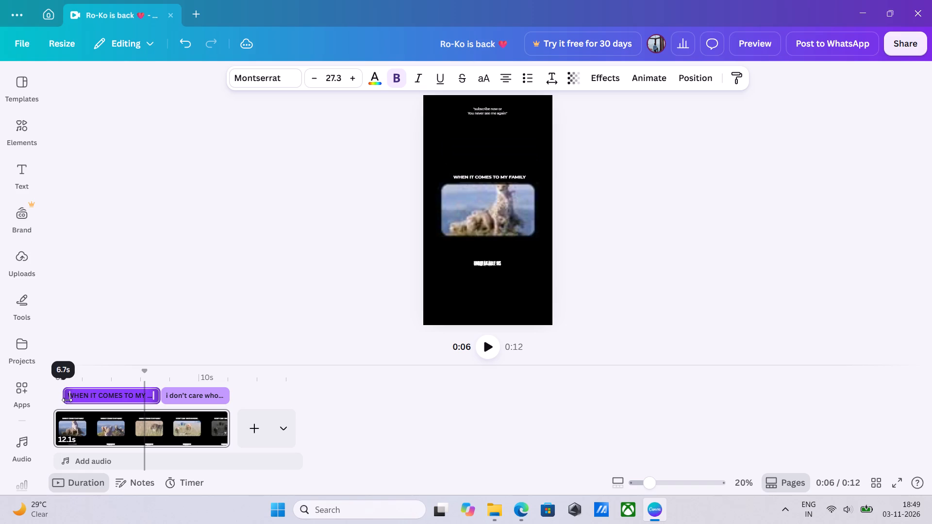
{"action": "left_click_drag", "start_coordinate": [67, 400], "coordinate": [63, 397]}
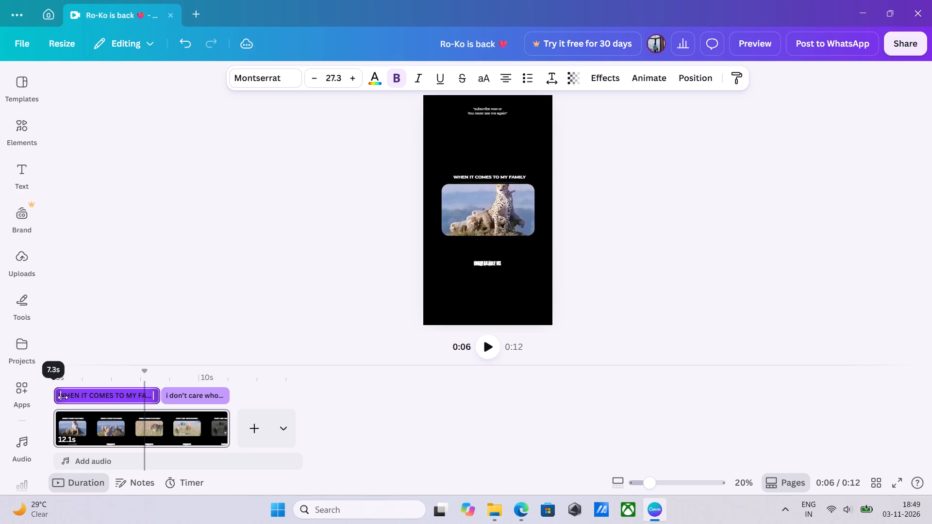
{"action": "left_click_drag", "start_coordinate": [63, 397], "coordinate": [64, 398]}
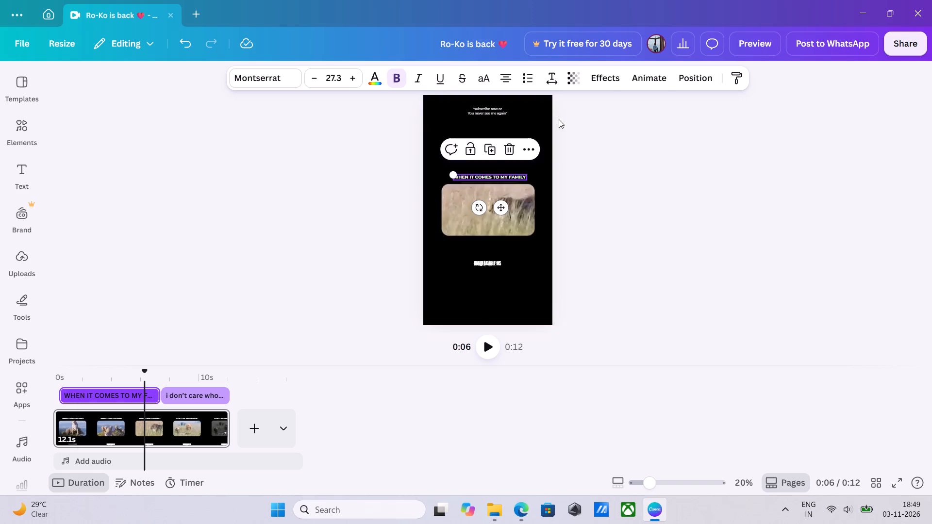
Apply the Blur text animation to the "WHEN IT COMES TO MY FAMILY" caption on both enter and exit.
{"action": "left_click", "coordinate": [663, 77]}
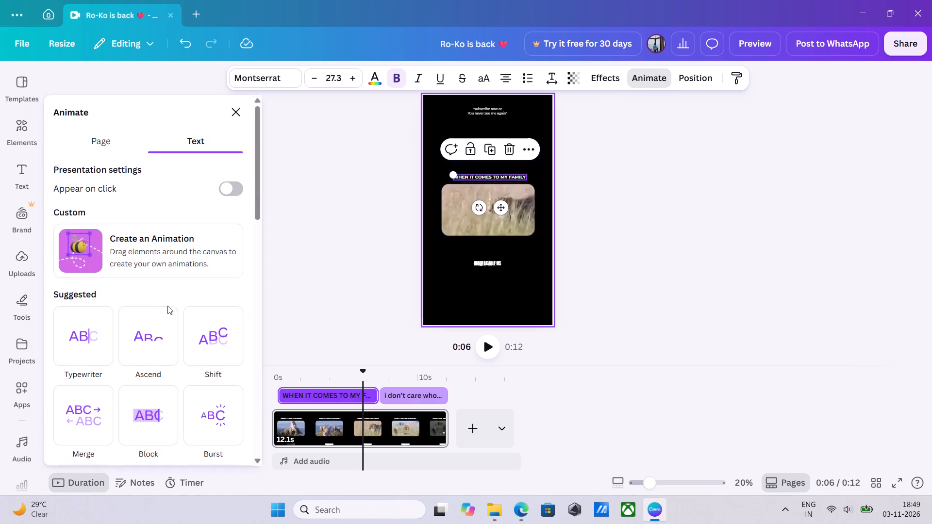
{"action": "scroll", "coordinate": [153, 340], "scroll_direction": "down", "scroll_amount": 6}
{"action": "left_click", "coordinate": [206, 385]}
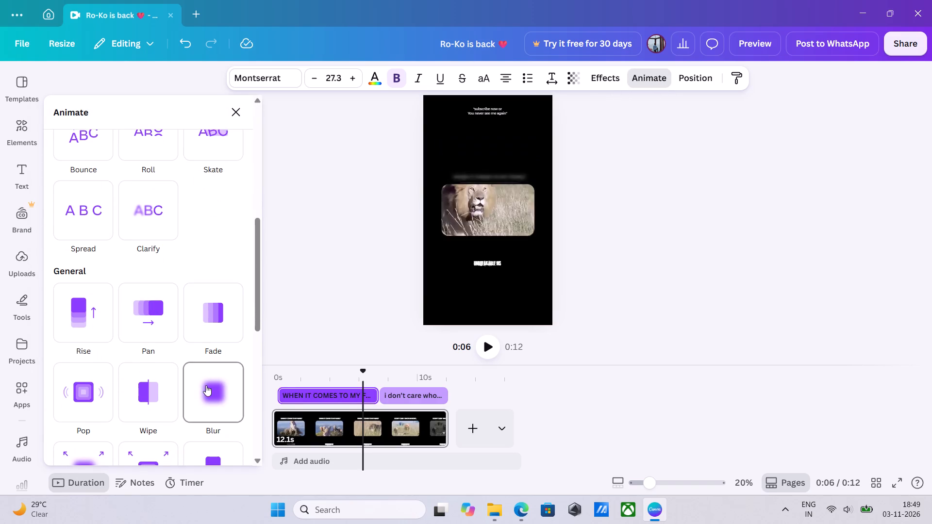
Apply the Blur text animation on enter to the "I DON'T CARE WHO'S IN FRONT.." caption.
{"action": "left_click", "coordinate": [416, 390]}
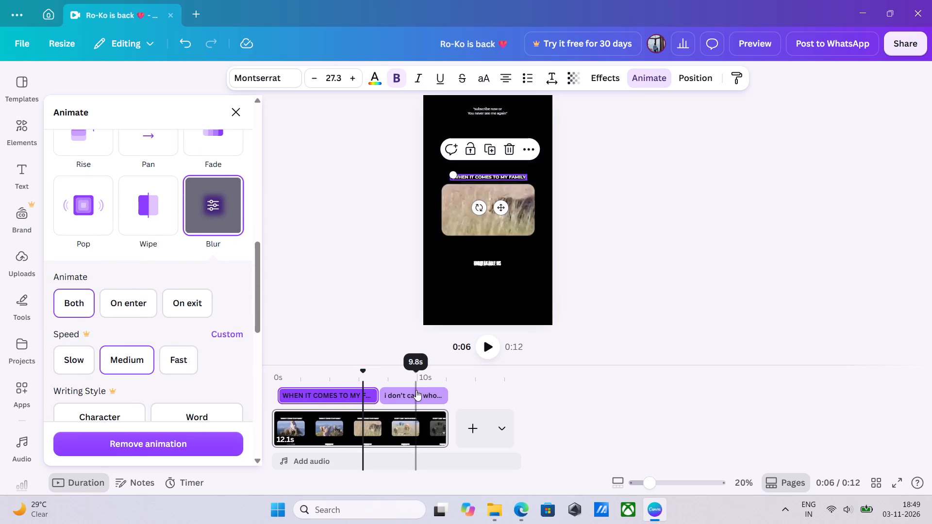
{"action": "left_click", "coordinate": [212, 223]}
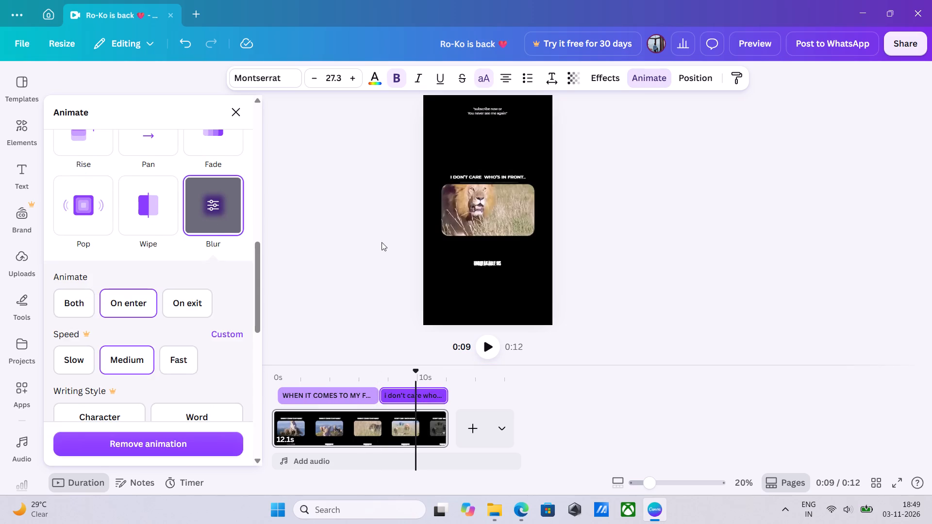
{"action": "left_click", "coordinate": [365, 234]}
{"action": "left_click", "coordinate": [364, 275]}
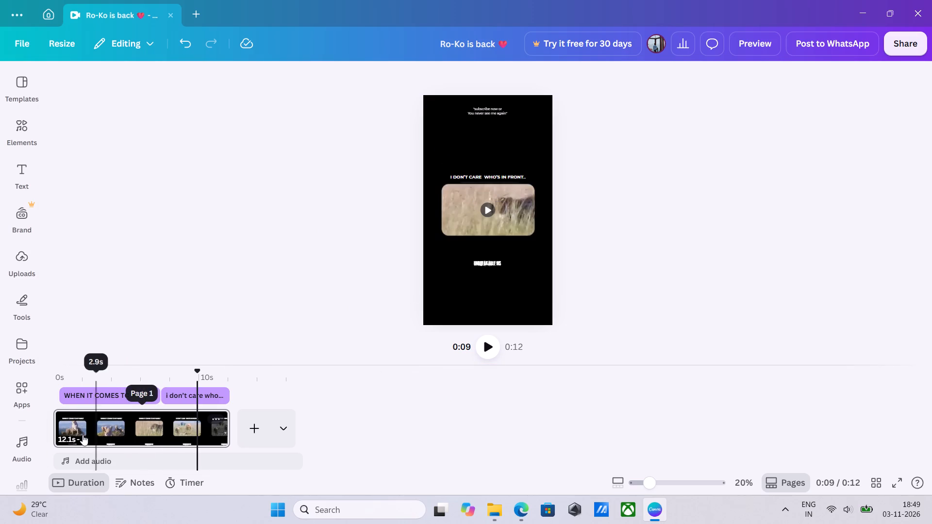
{"action": "left_click", "coordinate": [100, 322]}
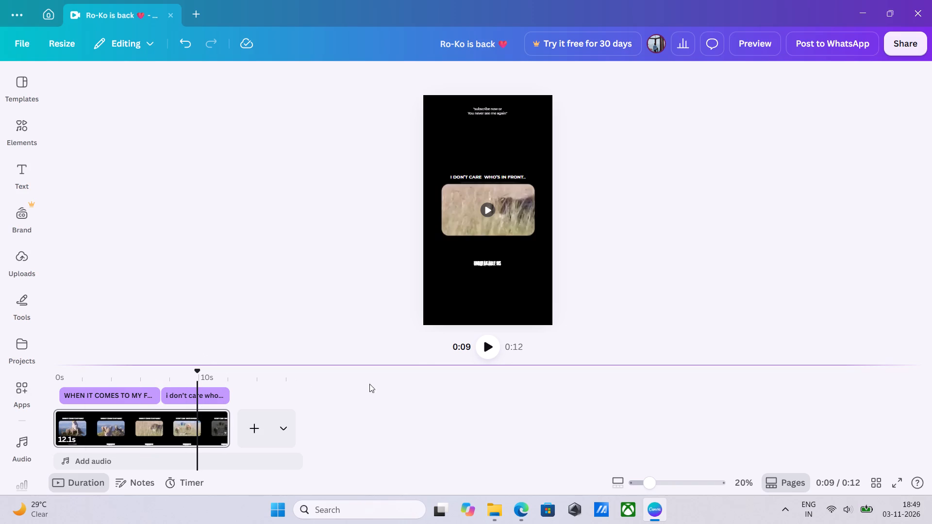
Play back the video to check the animated captions.
{"action": "left_click", "coordinate": [488, 345]}
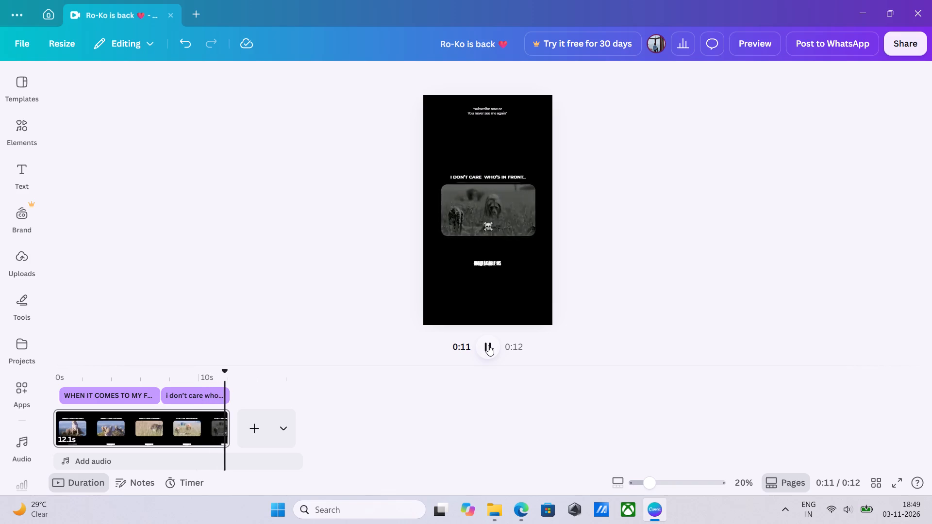
{"action": "left_click", "coordinate": [488, 345]}
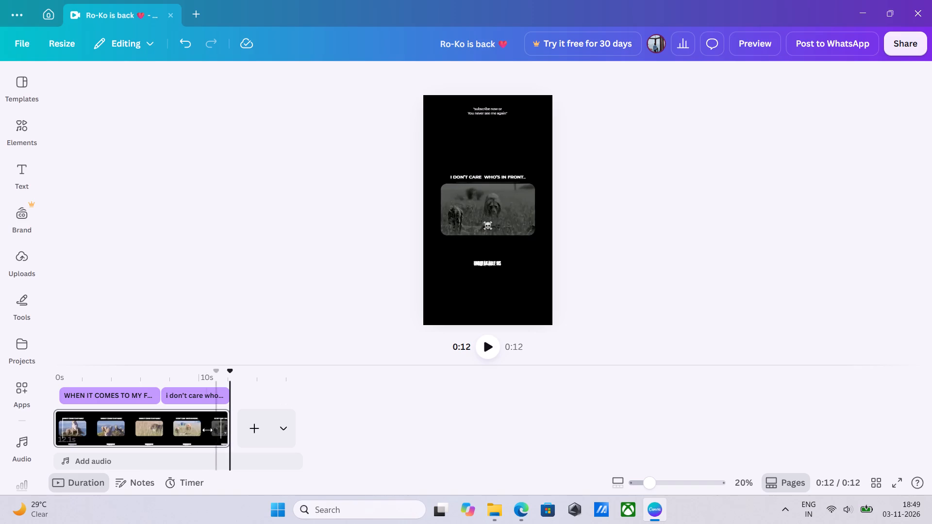
Add two dots to the end of the "WHEN IT COMES TO MY FAMILY" caption.
{"action": "left_click", "coordinate": [87, 390]}
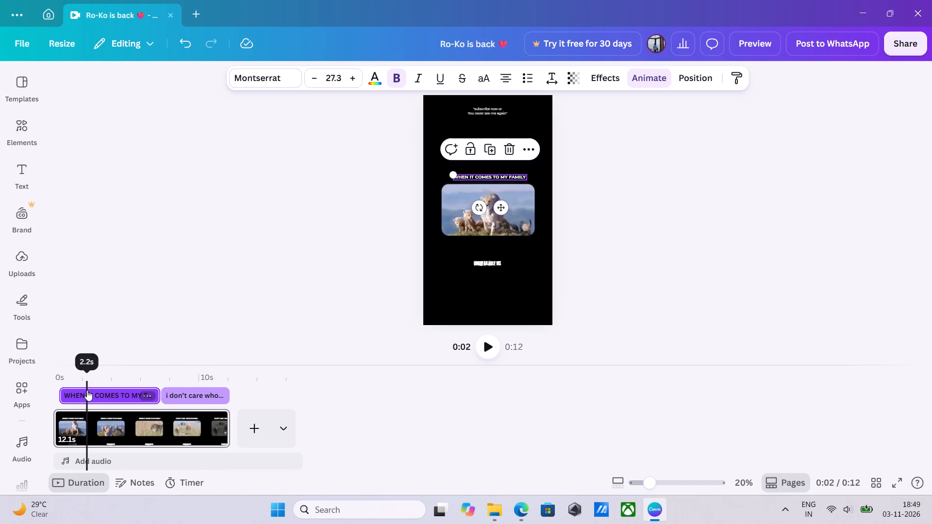
{"action": "left_click", "coordinate": [507, 174]}
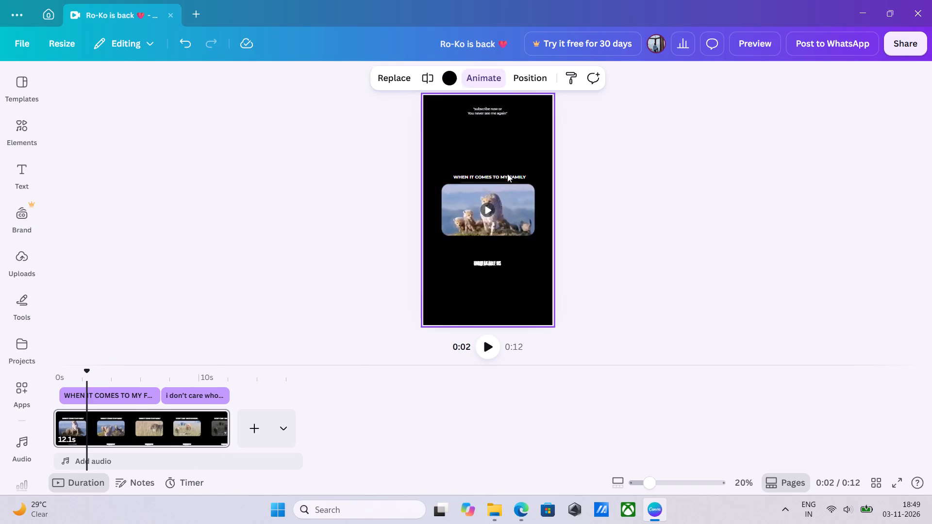
{"action": "left_click", "coordinate": [526, 179]}
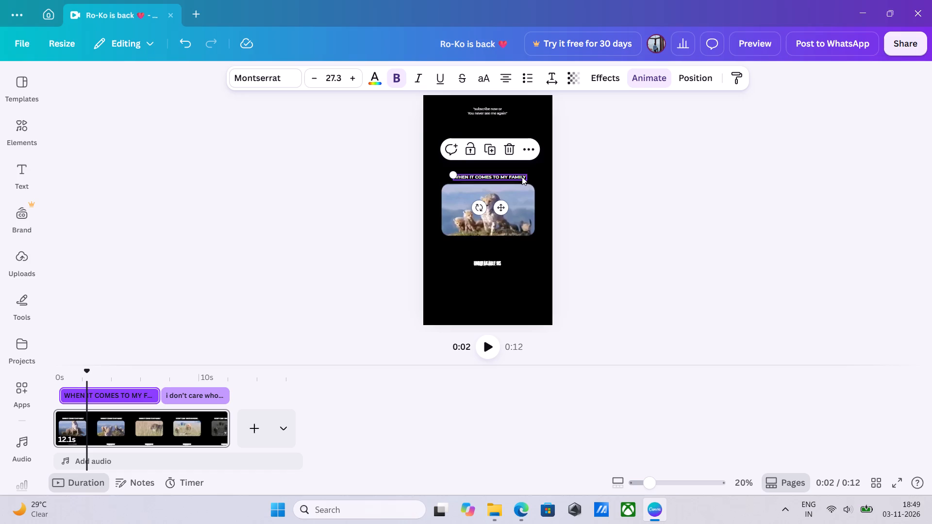
{"action": "left_click", "coordinate": [522, 177]}
{"action": "key", "text": "Right"}
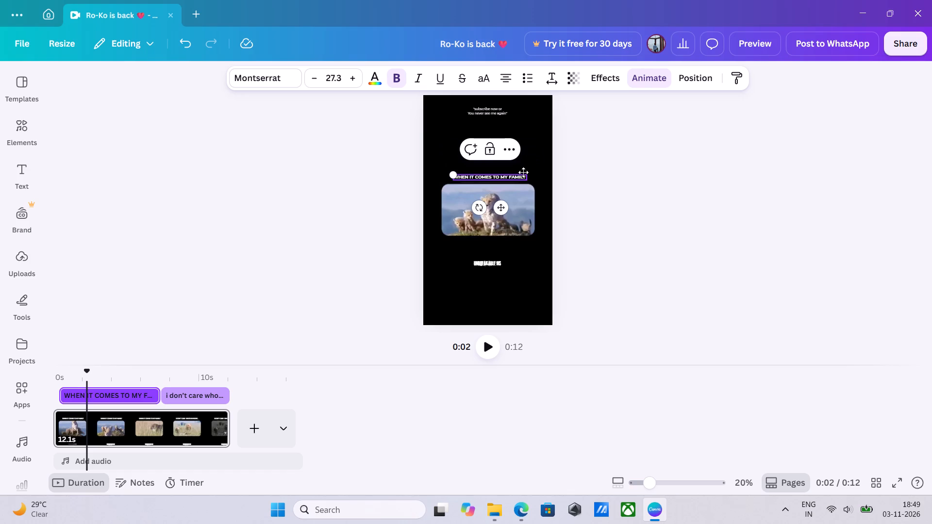
{"action": "key", "text": "Right"}
{"action": "type", "text": ".."}
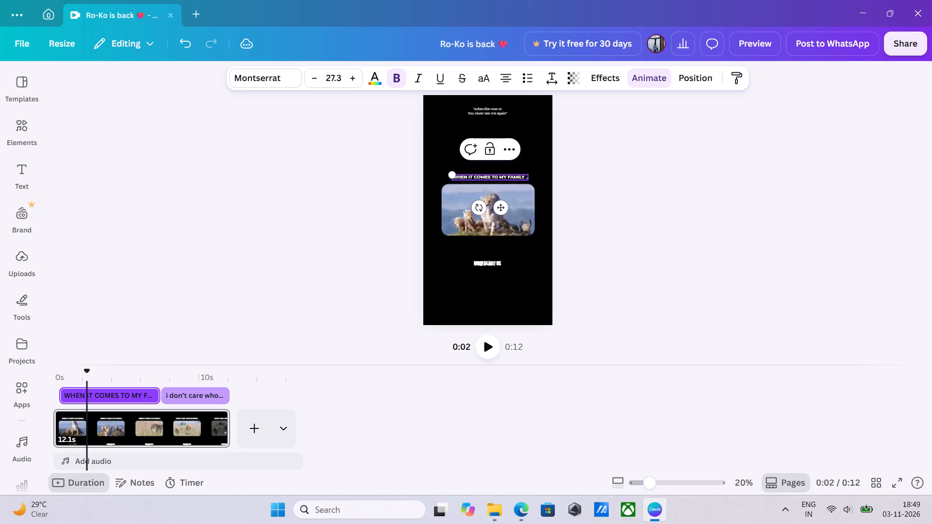
Colour the word "COMES" red in the "WHEN IT COMES TO MY FAMILY .." caption.
{"action": "left_click", "coordinate": [484, 178]}
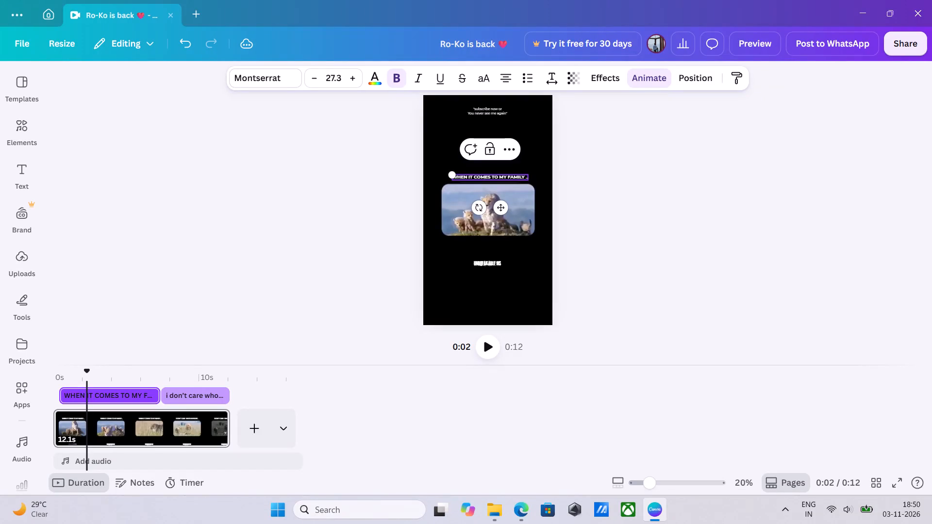
{"action": "left_click", "coordinate": [473, 177]}
{"action": "left_click_drag", "start_coordinate": [481, 178], "coordinate": [485, 178]}
{"action": "left_click_drag", "start_coordinate": [485, 178], "coordinate": [490, 177]}
{"action": "left_click_drag", "start_coordinate": [474, 177], "coordinate": [474, 177]}
{"action": "left_click_drag", "start_coordinate": [474, 177], "coordinate": [490, 176]}
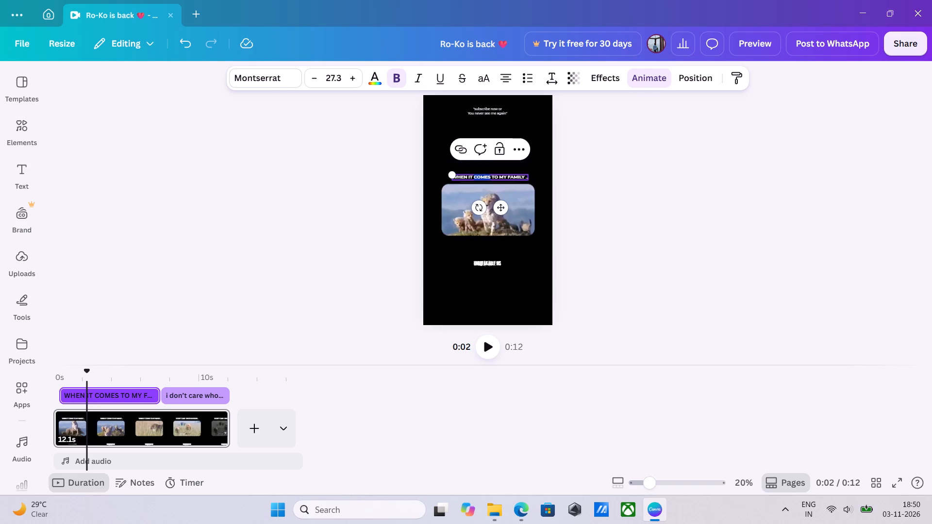
{"action": "left_click", "coordinate": [377, 78]}
{"action": "left_click", "coordinate": [64, 400]}
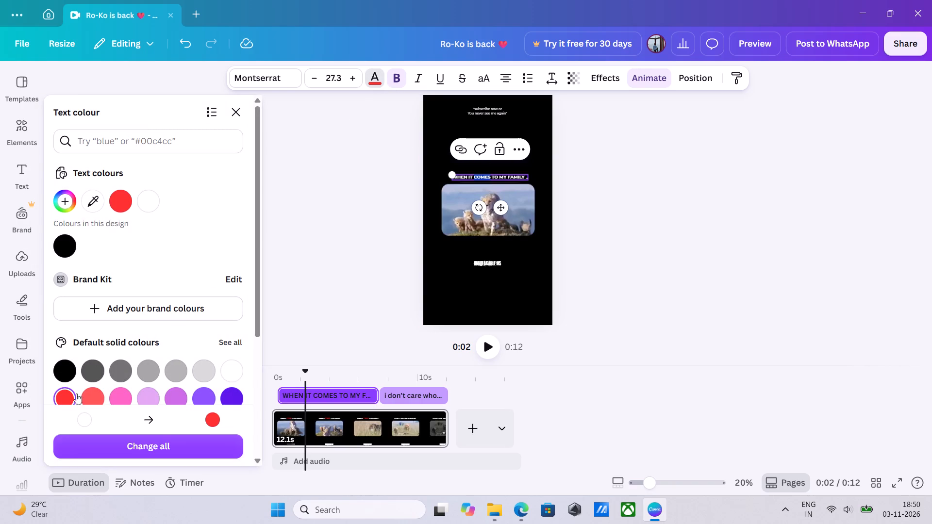
{"action": "left_click", "coordinate": [575, 204]}
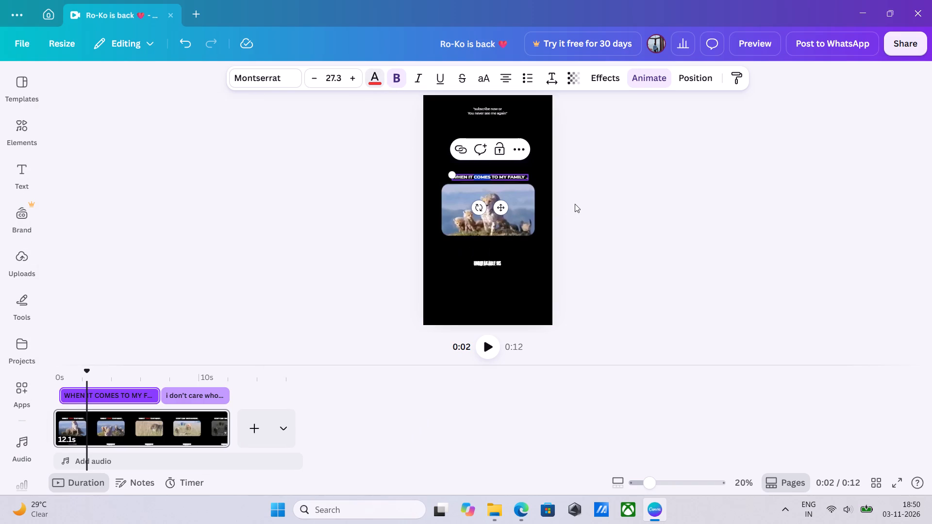
{"action": "left_click", "coordinate": [510, 252]}
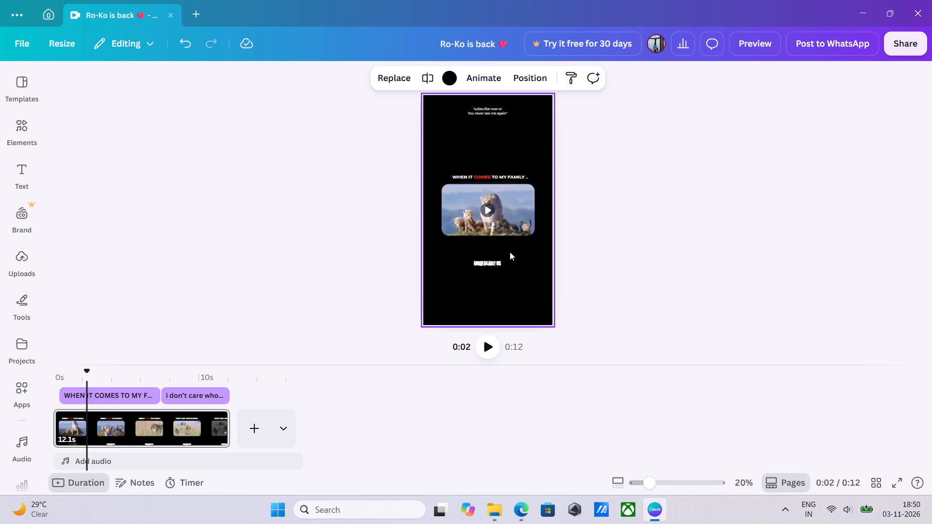
Colour the words "WHO'S IN" red in the "I DON'T CARE WHO'S IN FRONT.." caption, keeping it centred above the clip.
{"action": "left_click", "coordinate": [200, 394]}
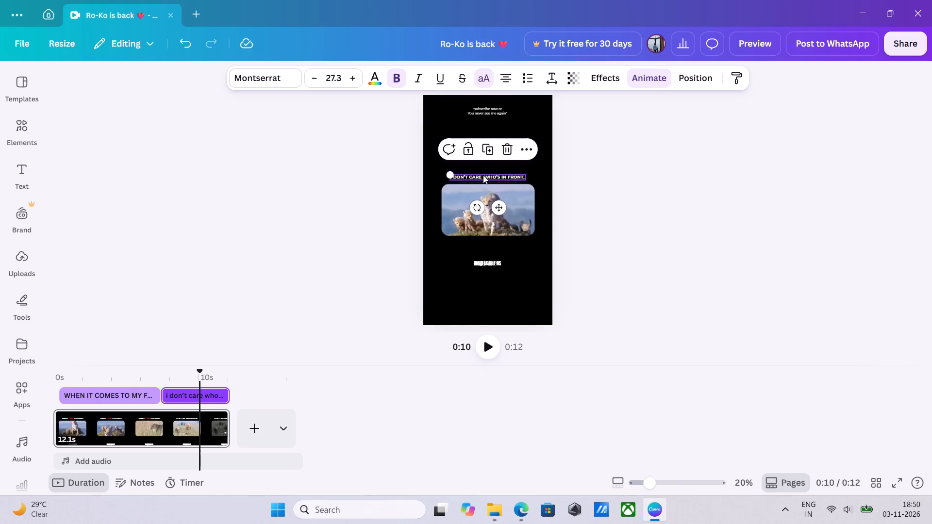
{"action": "left_click", "coordinate": [483, 175]}
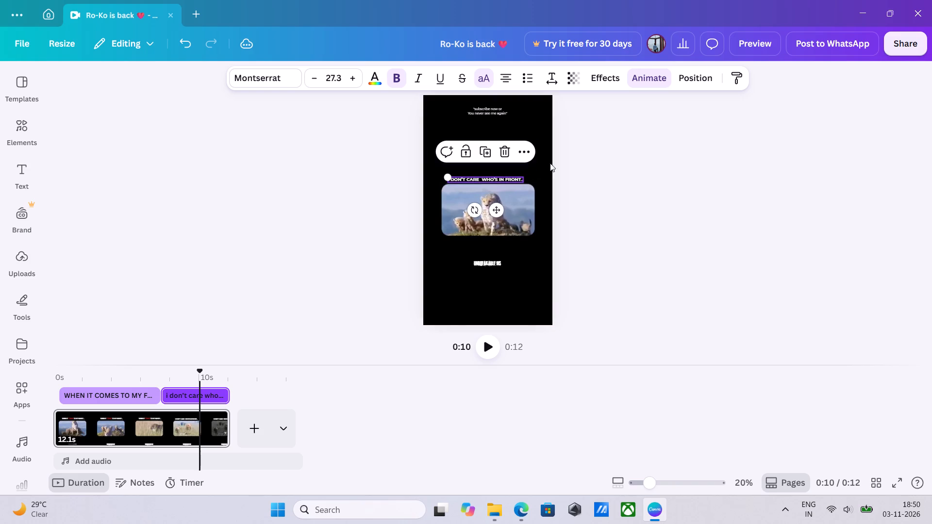
{"action": "left_click", "coordinate": [572, 164]}
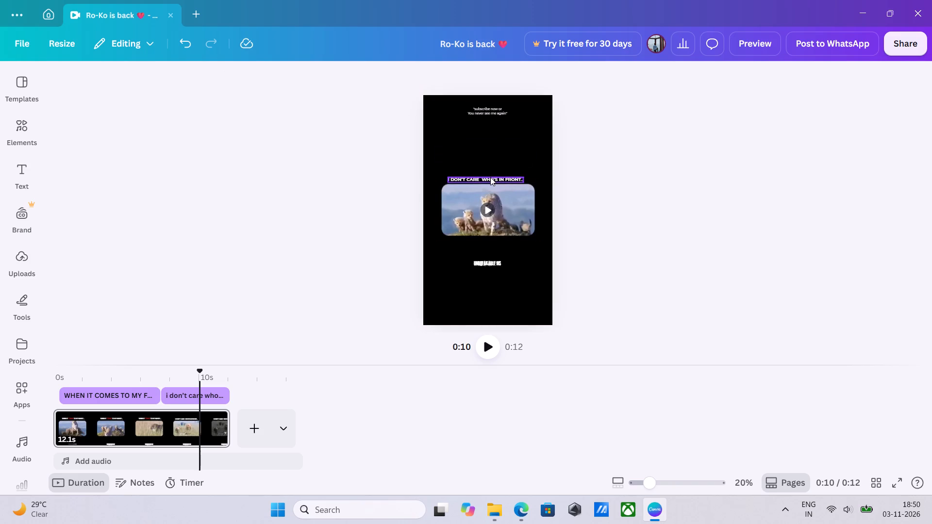
{"action": "left_click", "coordinate": [490, 177]}
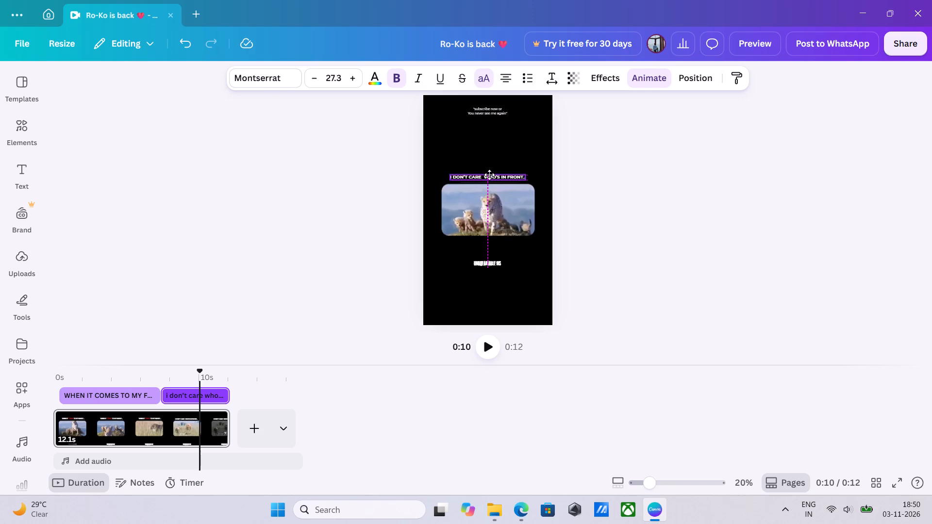
{"action": "left_click", "coordinate": [489, 175]}
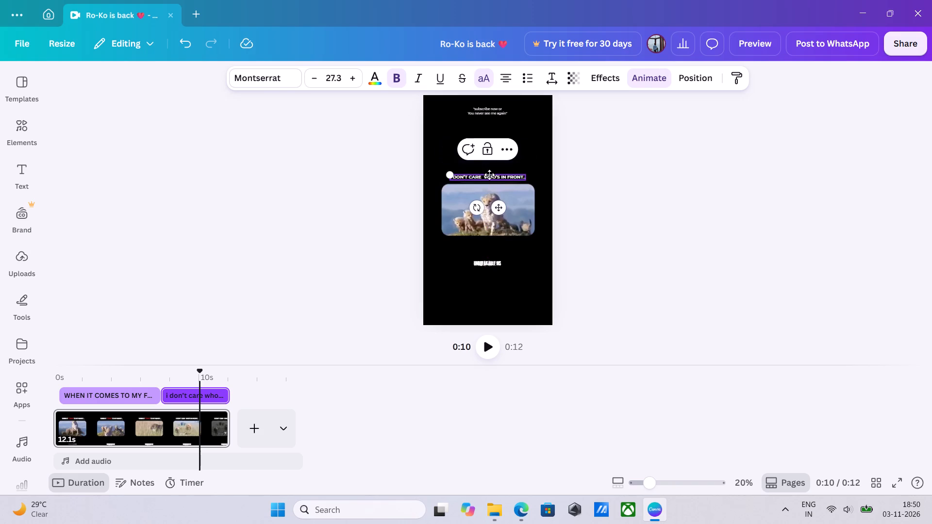
{"action": "left_click", "coordinate": [484, 179]}
{"action": "left_click_drag", "start_coordinate": [483, 177], "coordinate": [503, 177]}
{"action": "left_click_drag", "start_coordinate": [503, 177], "coordinate": [505, 178]}
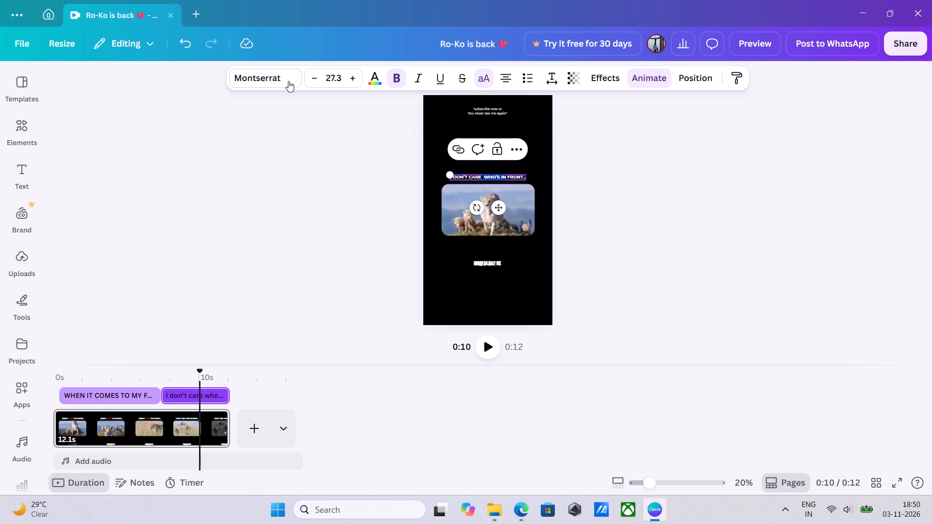
{"action": "left_click", "coordinate": [371, 78]}
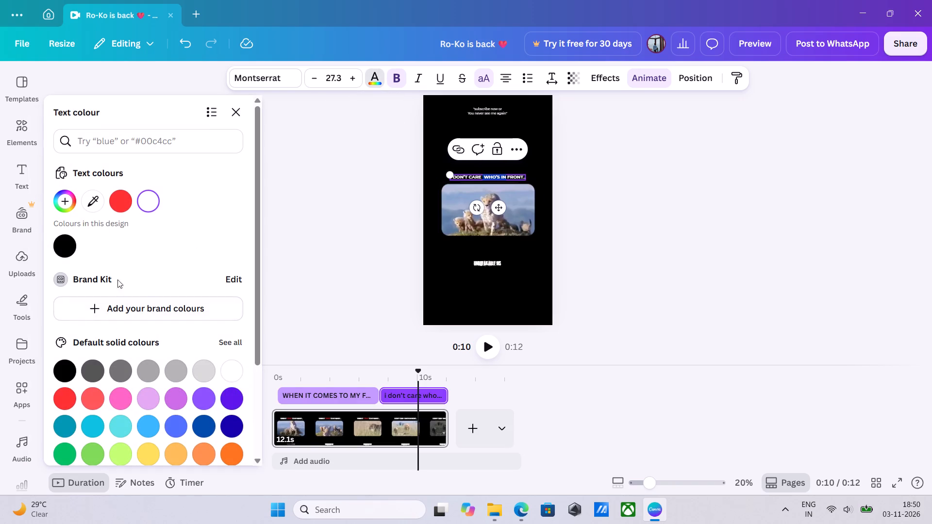
{"action": "left_click", "coordinate": [121, 194]}
{"action": "left_click", "coordinate": [319, 175]}
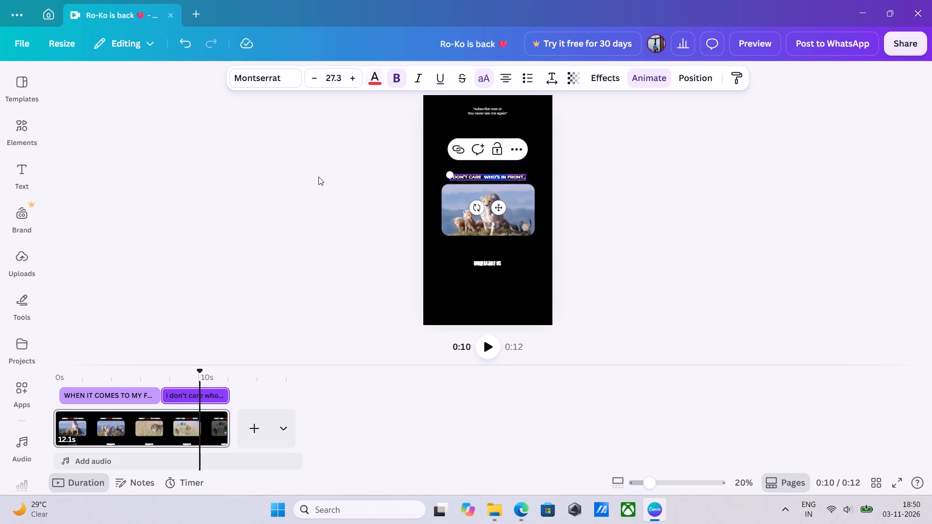
{"action": "left_click", "coordinate": [435, 268]}
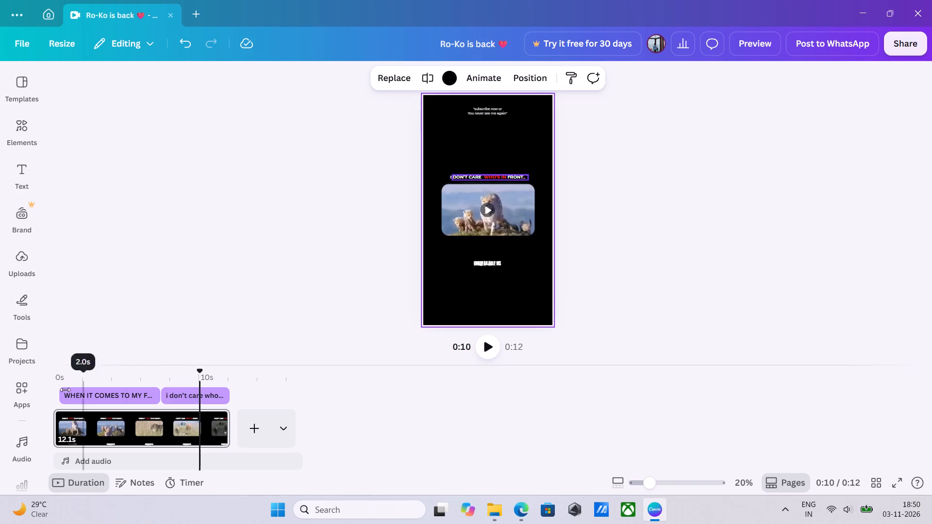
Play back the video from the start to check both captions with their red highlighted words.
{"action": "left_click", "coordinate": [73, 415]}
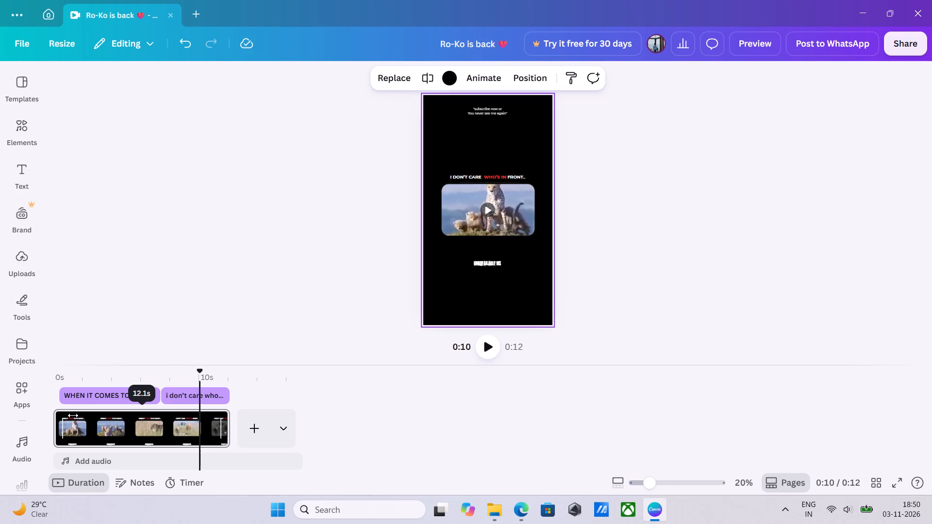
{"action": "left_click_drag", "start_coordinate": [73, 415], "coordinate": [52, 422]}
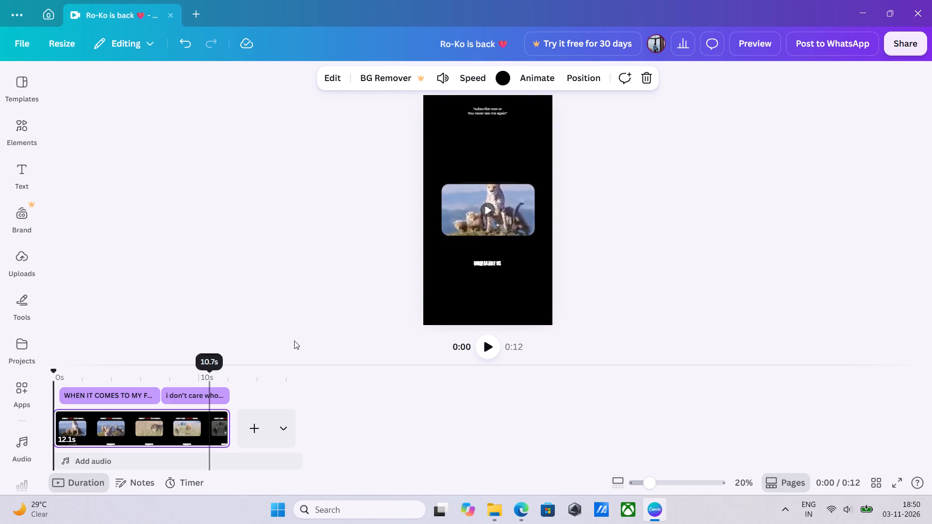
{"action": "left_click", "coordinate": [495, 346]}
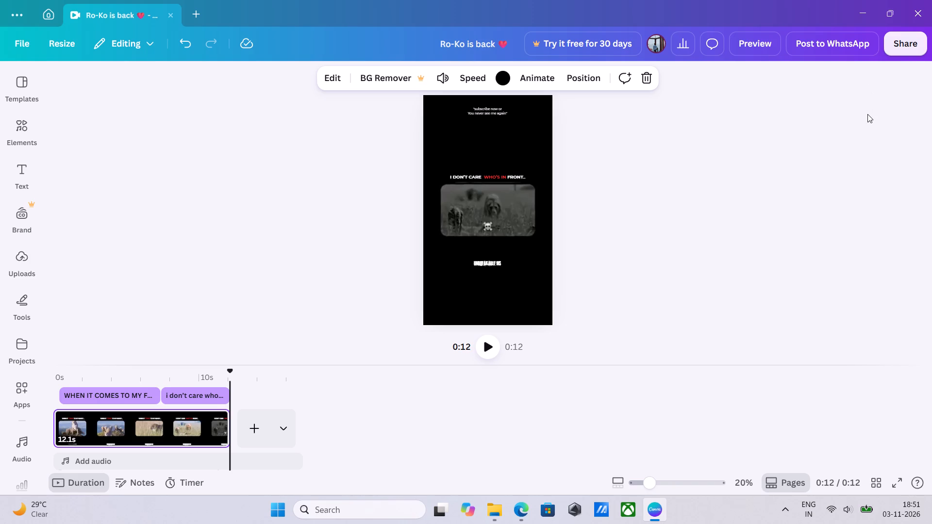
{"action": "left_click", "coordinate": [649, 215]}
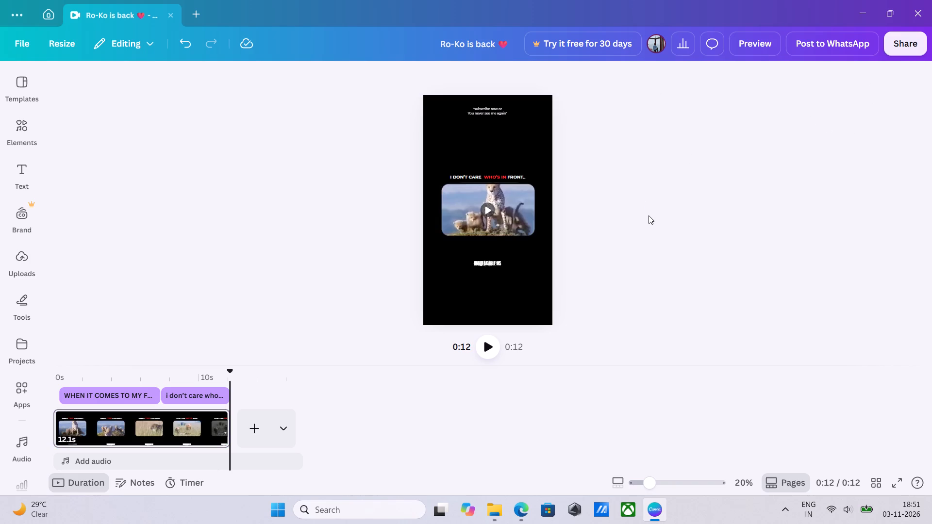
{"action": "left_click", "coordinate": [326, 259]}
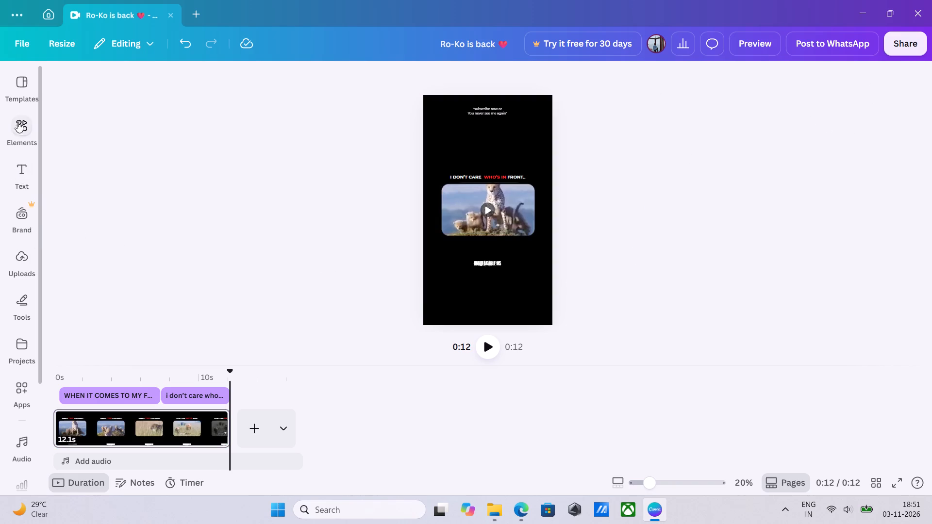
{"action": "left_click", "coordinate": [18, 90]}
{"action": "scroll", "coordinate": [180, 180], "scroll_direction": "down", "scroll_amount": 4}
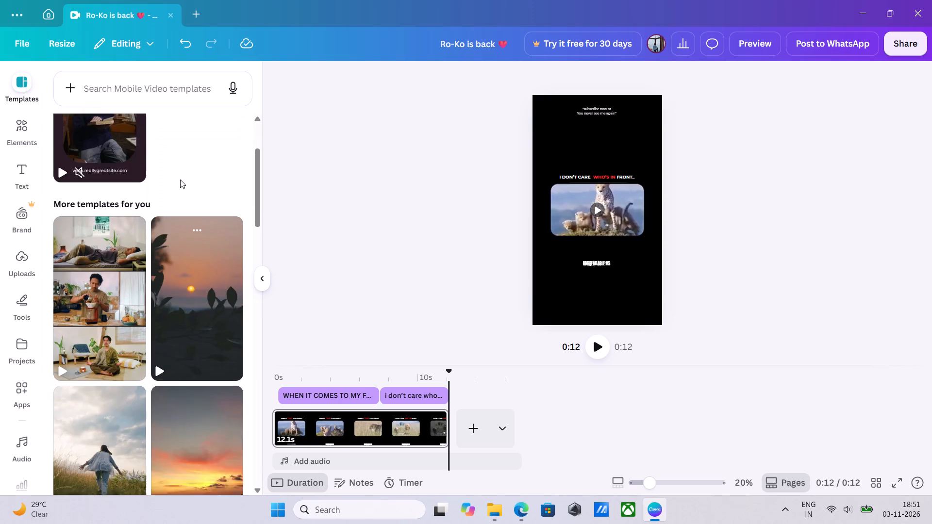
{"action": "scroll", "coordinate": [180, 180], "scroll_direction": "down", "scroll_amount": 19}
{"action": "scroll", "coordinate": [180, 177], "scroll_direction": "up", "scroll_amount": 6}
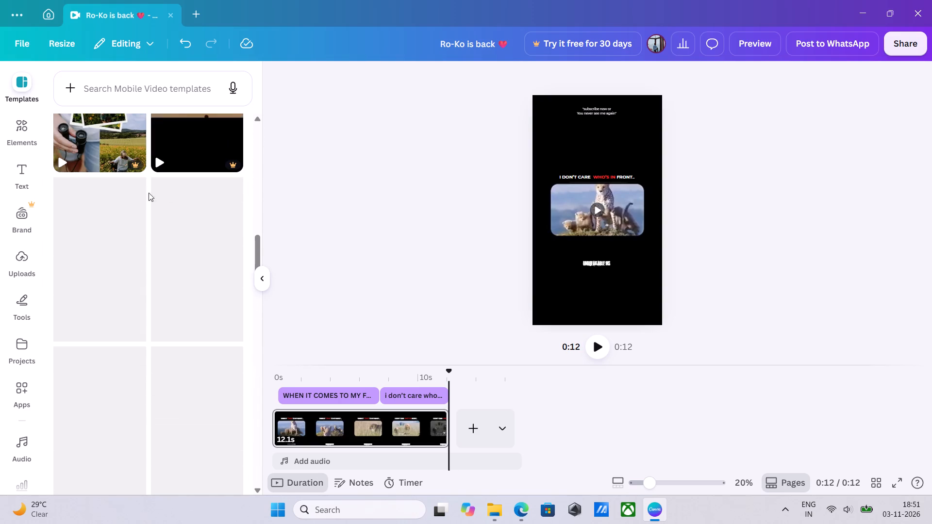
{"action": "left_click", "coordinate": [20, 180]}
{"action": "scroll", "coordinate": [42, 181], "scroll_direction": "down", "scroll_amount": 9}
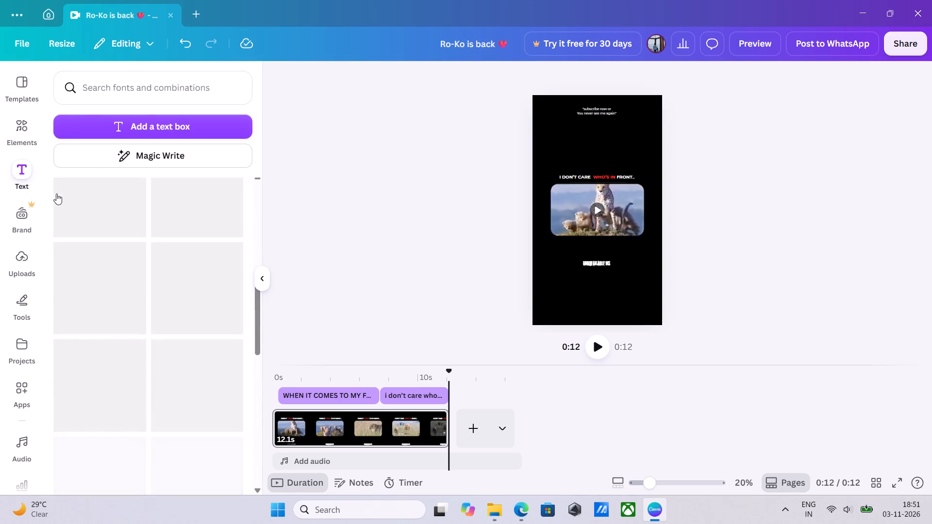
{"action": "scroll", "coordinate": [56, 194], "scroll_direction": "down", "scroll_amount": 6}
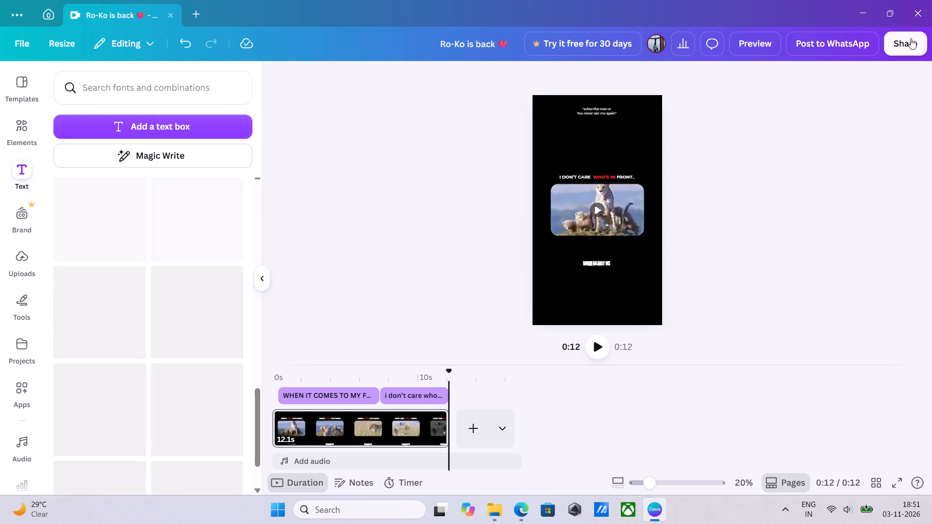
Open the YouTube publishing form for the finished video from the sharing options.
{"action": "left_click", "coordinate": [910, 40]}
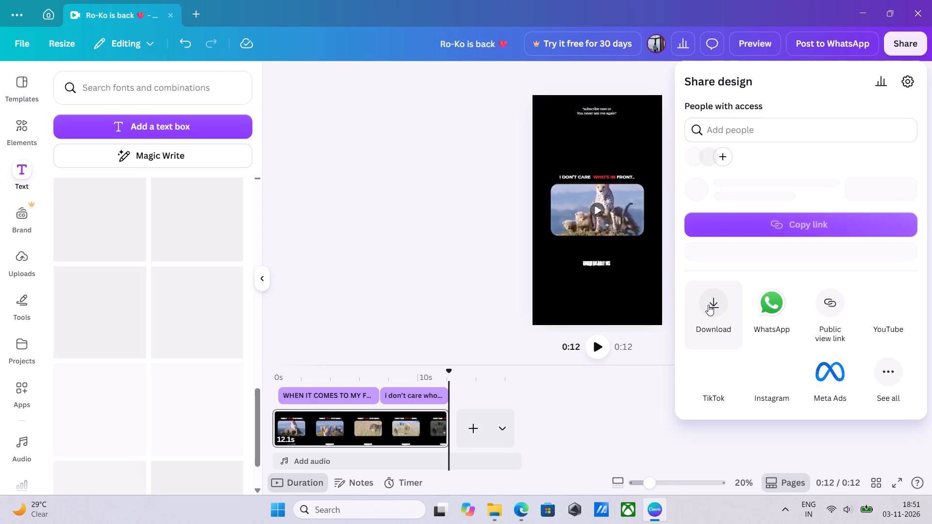
{"action": "scroll", "coordinate": [709, 301], "scroll_direction": "down", "scroll_amount": 1}
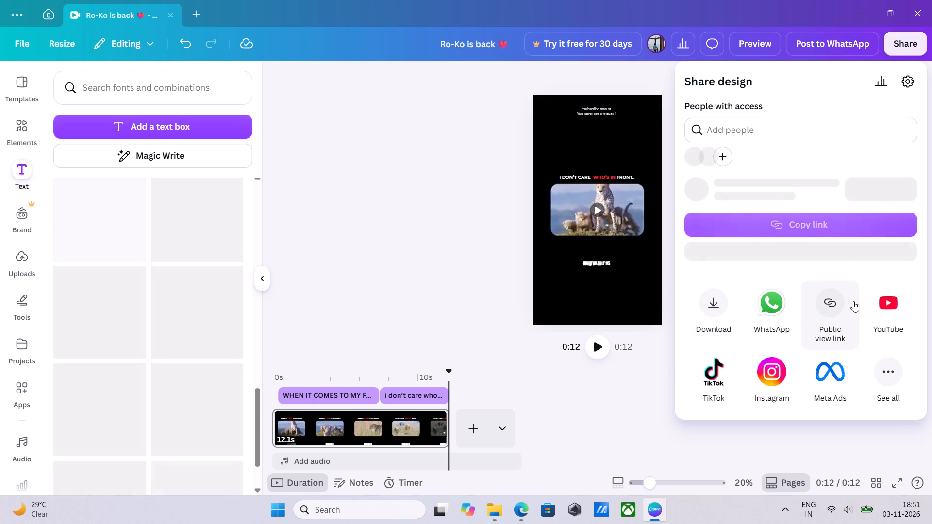
{"action": "left_click", "coordinate": [887, 305]}
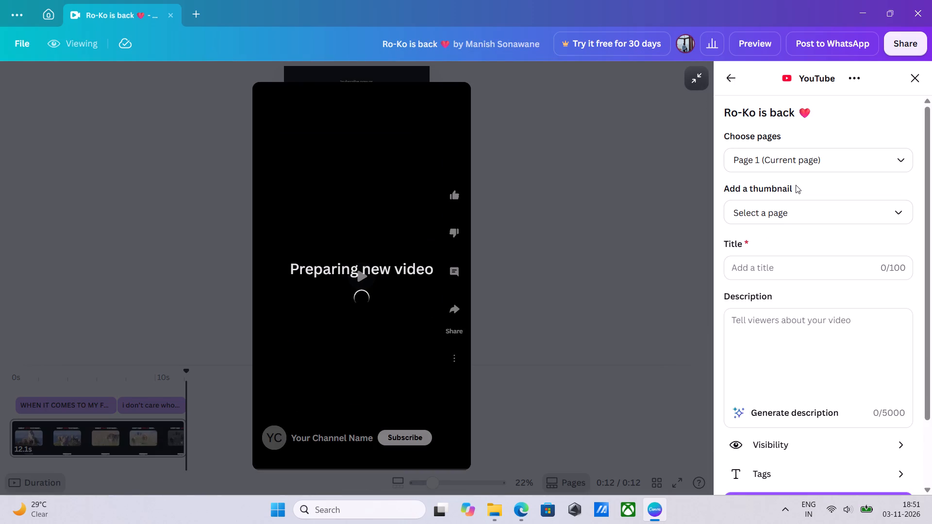
Enter "I DON'T CARE WHO'S IN FRONT" as the title of the YouTube video.
{"action": "scroll", "coordinate": [808, 266], "scroll_direction": "down", "scroll_amount": 1}
{"action": "left_click", "coordinate": [808, 266]}
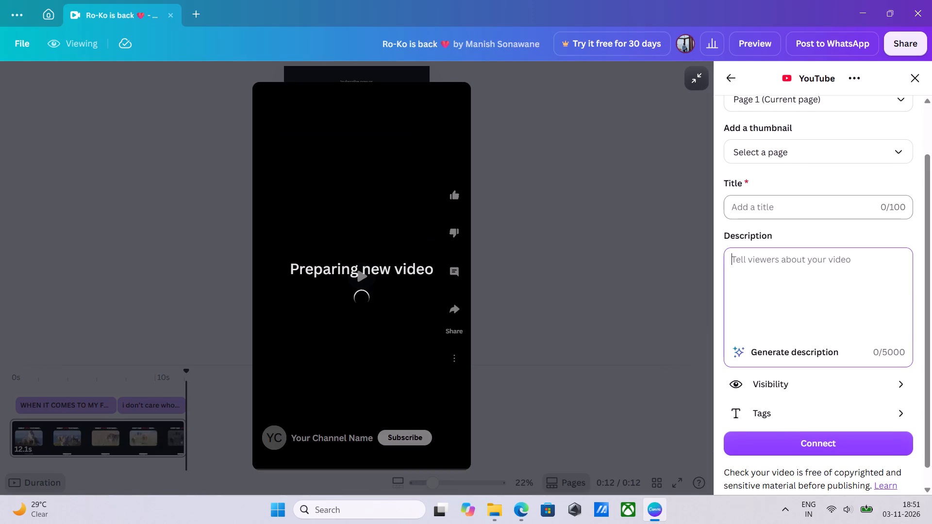
{"action": "left_click", "coordinate": [772, 215]}
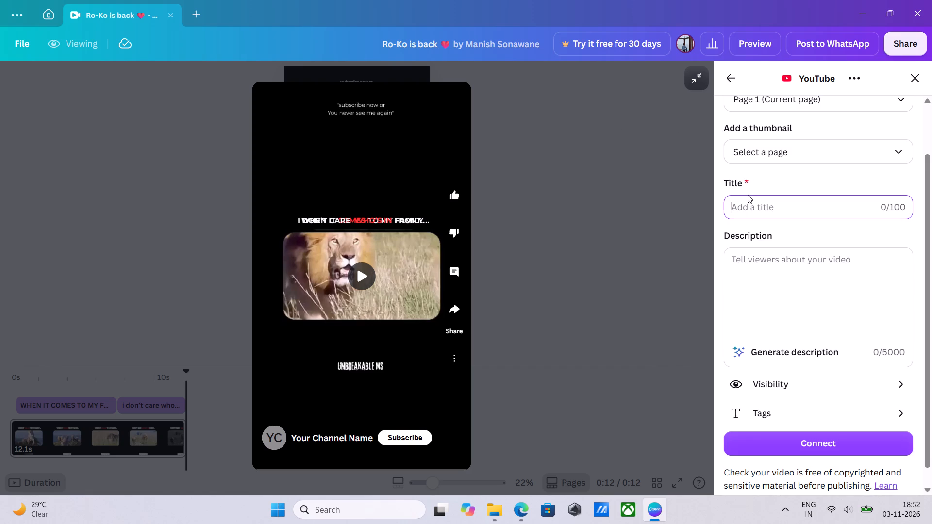
{"action": "left_click", "coordinate": [748, 210]}
{"action": "type", "text": "I DO"}
{"action": "key", "text": "n"}
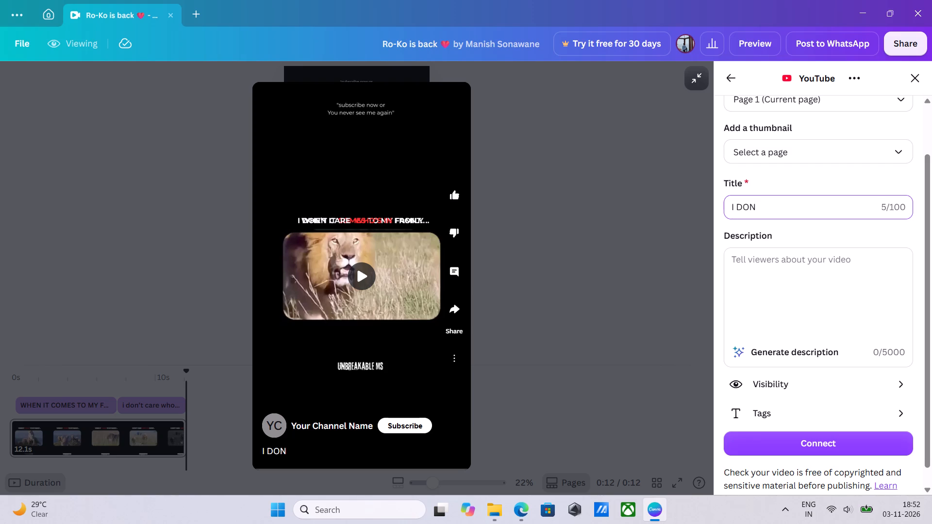
{"action": "key", "text": "apostrophe"}
{"action": "type", "text": "T CARE"}
{"action": "key", "text": "space"}
{"action": "type", "text": "WHO"}
{"action": "type", "text": "'S I"}
{"action": "type", "text": "N"}
{"action": "key", "text": "space"}
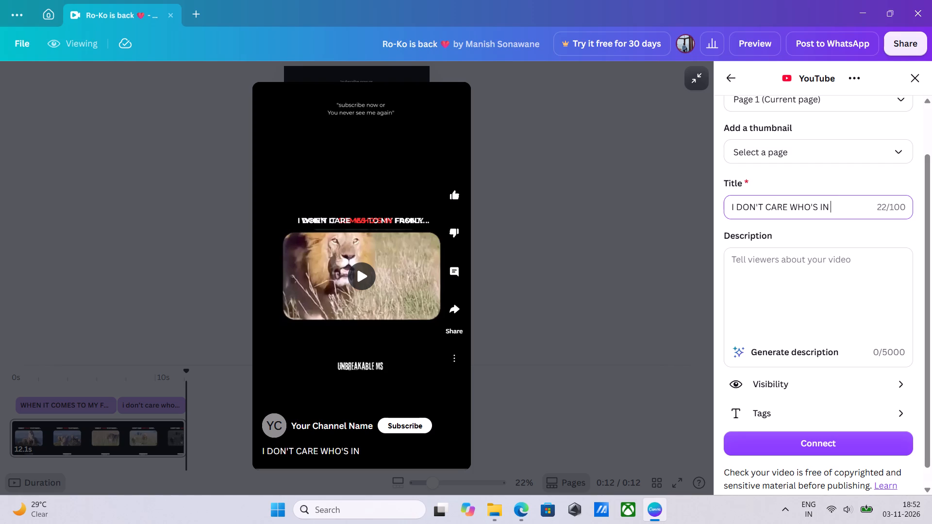
{"action": "type", "text": "FR"}
{"action": "type", "text": "ONT"}
Enter "WHEN COMES TO MY FAMILY" as the description of the YouTube video.
{"action": "left_click", "coordinate": [749, 264]}
{"action": "type", "text": "WH"}
{"action": "key", "text": "w"}
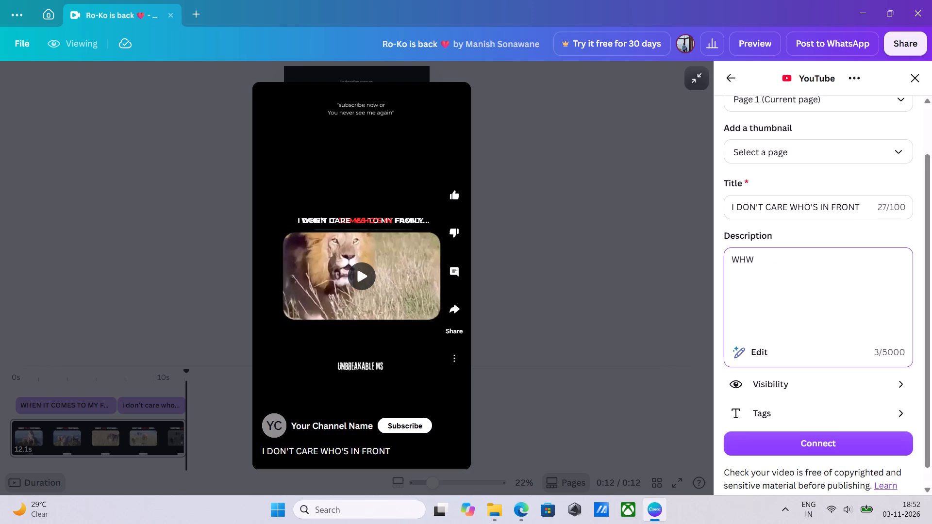
{"action": "key", "text": "BackSpace"}
{"action": "type", "text": "EN C"}
{"action": "key", "text": "o"}
{"action": "type", "text": "MES TO"}
{"action": "key", "text": "space"}
{"action": "type", "text": "FY"}
{"action": "key", "text": "space"}
{"action": "key", "text": "BackSpace"}
{"action": "key", "text": "BackSpace"}
{"action": "key", "text": "BackSpace"}
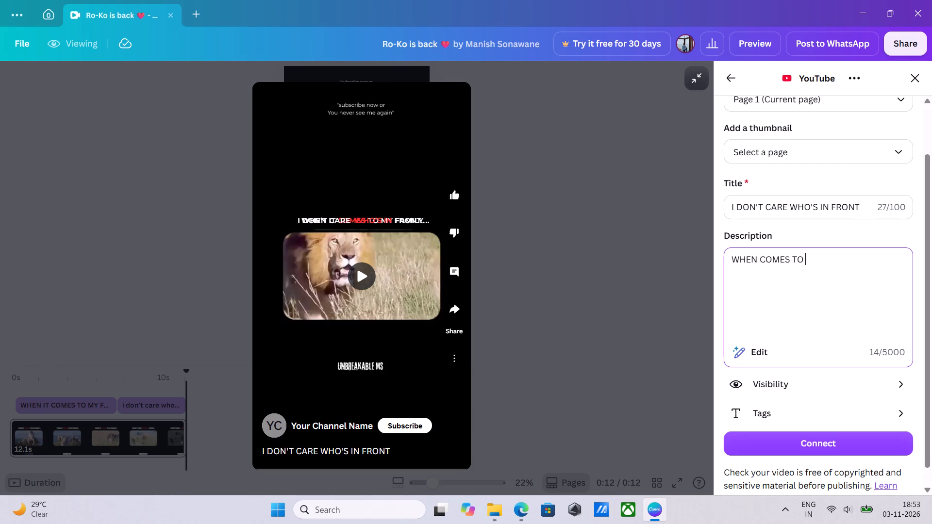
{"action": "type", "text": "MY FAMILY"}
{"action": "key", "text": "space"}
Extend the YouTube description with "THEN SHOW YOU MY RISE AGAIN" after the word FAMILY.
{"action": "type", "text": "TH"}
{"action": "key", "text": "e"}
{"action": "key", "text": "n"}
{"action": "key", "text": "space"}
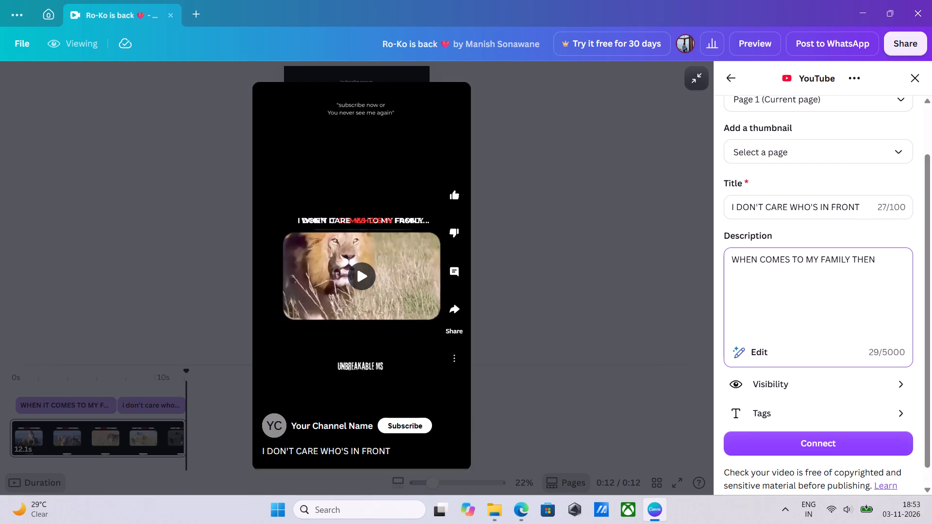
{"action": "type", "text": "SHO"}
{"action": "type", "text": "W YOU MT"}
{"action": "key", "text": "BackSpace"}
{"action": "type", "text": "Y"}
{"action": "key", "text": "space"}
{"action": "type", "text": "RISE"}
{"action": "key", "text": "space"}
{"action": "type", "text": "AGAIN"}
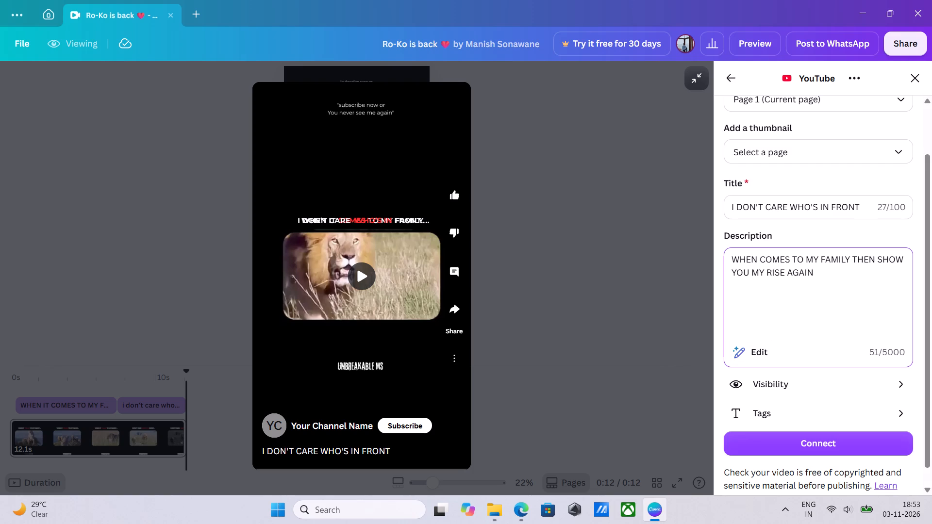
{"action": "key", "text": "Return"}
{"action": "key", "text": "shift+numbersign"}
{"action": "key", "text": "BackSpace"}
Start connecting a YouTube account for publishing, opening the authorization link in Google Chrome just this once.
{"action": "scroll", "coordinate": [782, 129], "scroll_direction": "down", "scroll_amount": 2}
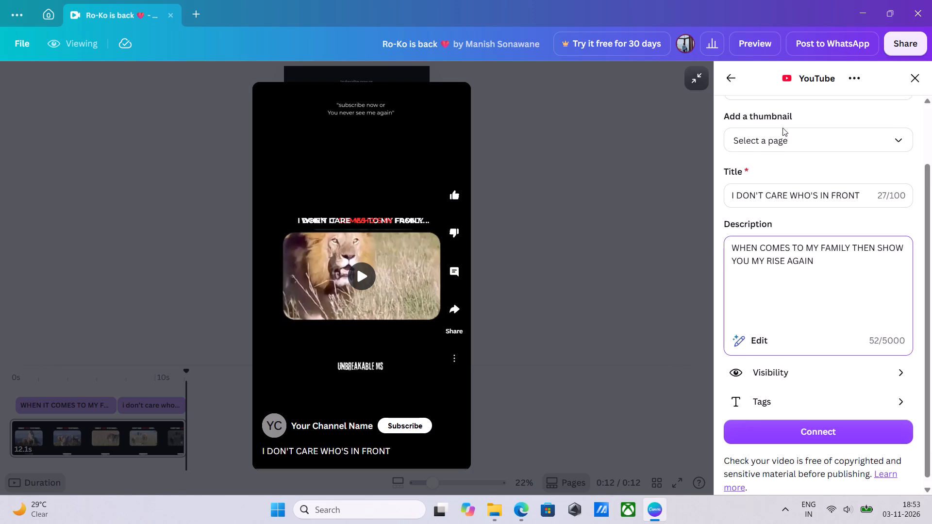
{"action": "scroll", "coordinate": [782, 128], "scroll_direction": "down", "scroll_amount": 3}
{"action": "scroll", "coordinate": [782, 231], "scroll_direction": "down", "scroll_amount": 3}
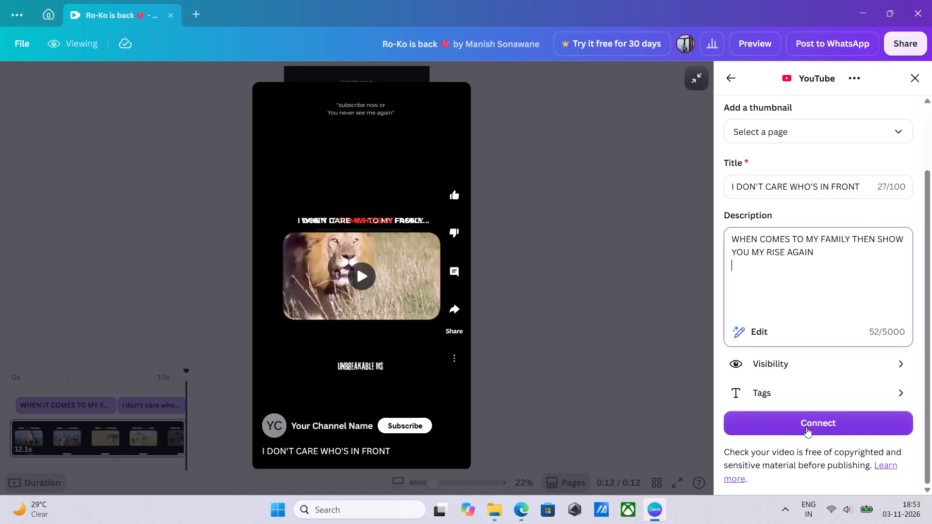
{"action": "left_click", "coordinate": [808, 427]}
{"action": "scroll", "coordinate": [803, 301], "scroll_direction": "up", "scroll_amount": 3}
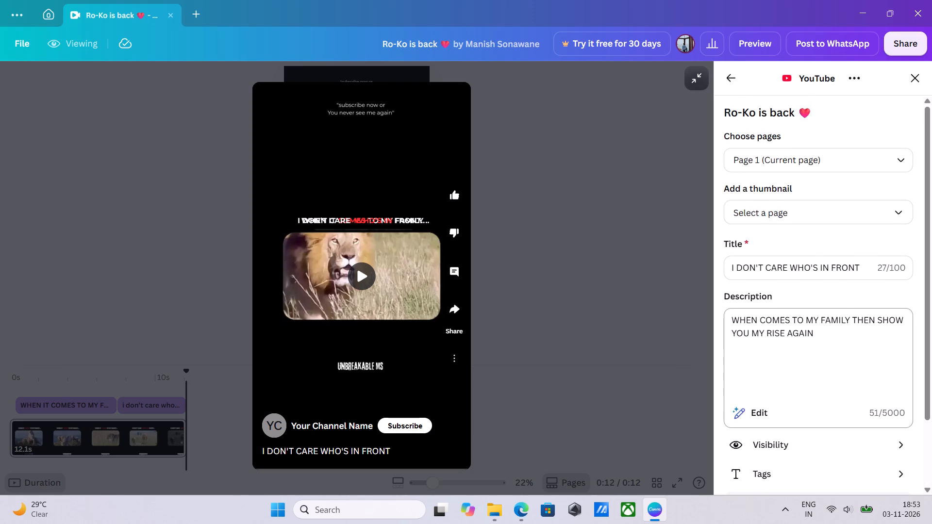
{"action": "scroll", "coordinate": [804, 299], "scroll_direction": "up", "scroll_amount": 4}
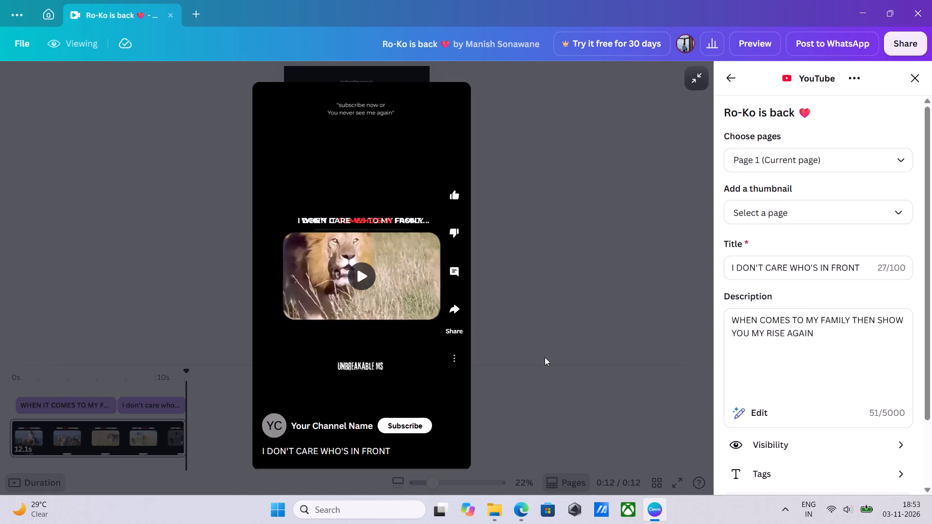
{"action": "left_click", "coordinate": [413, 426]}
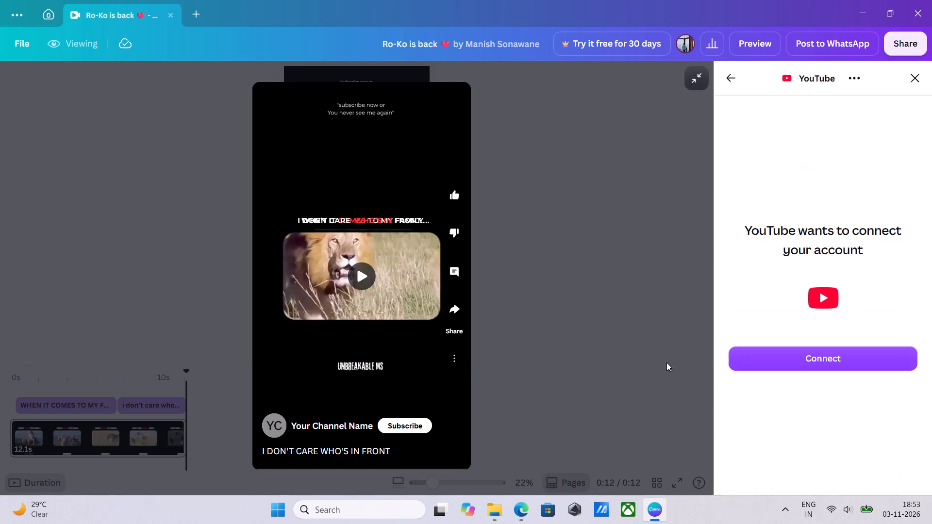
{"action": "left_click", "coordinate": [738, 362]}
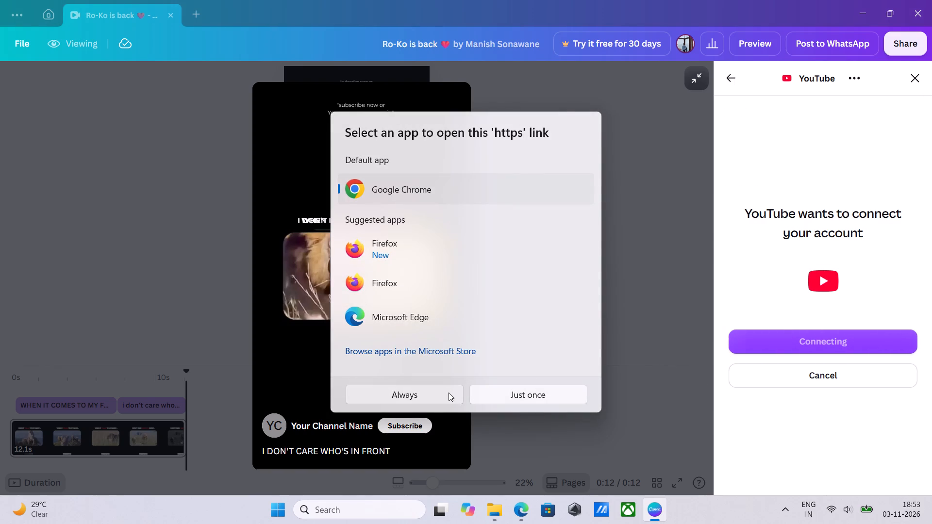
{"action": "left_click", "coordinate": [483, 391]}
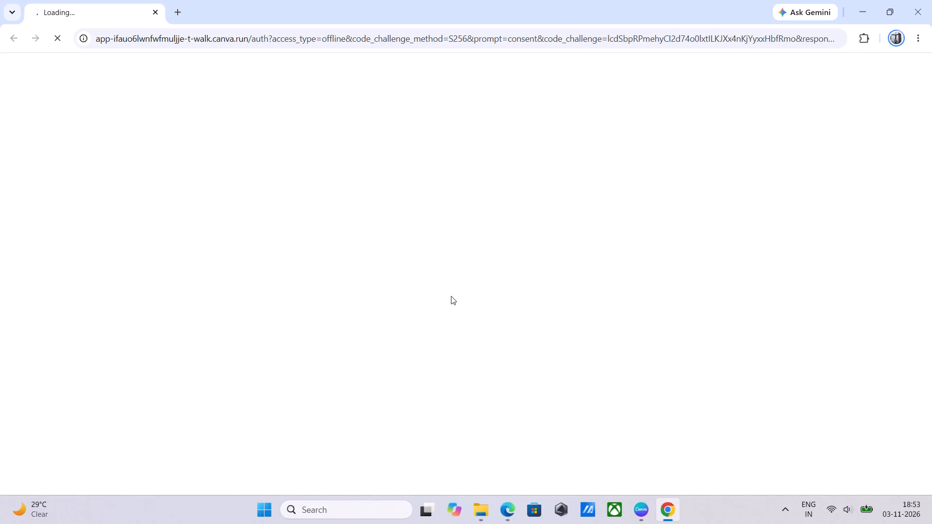
{"action": "left_click", "coordinate": [532, 264]}
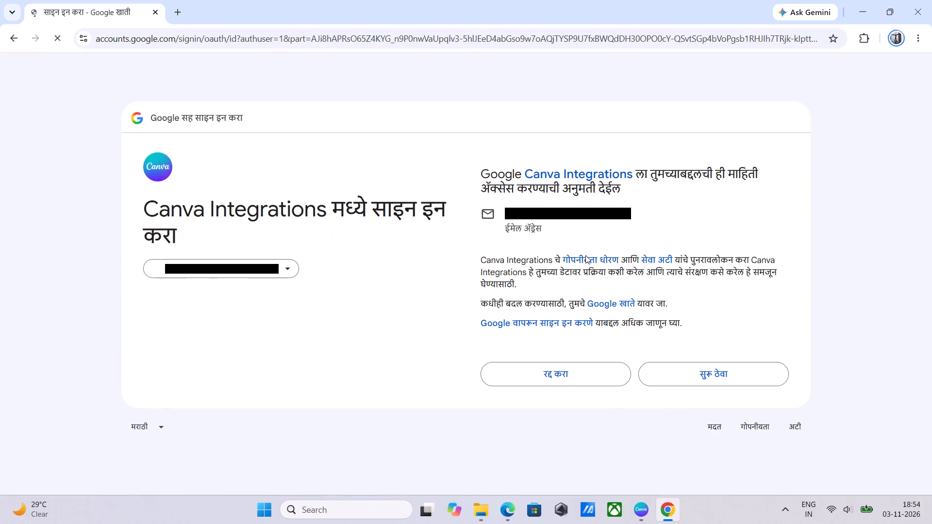
{"action": "left_click", "coordinate": [682, 378]}
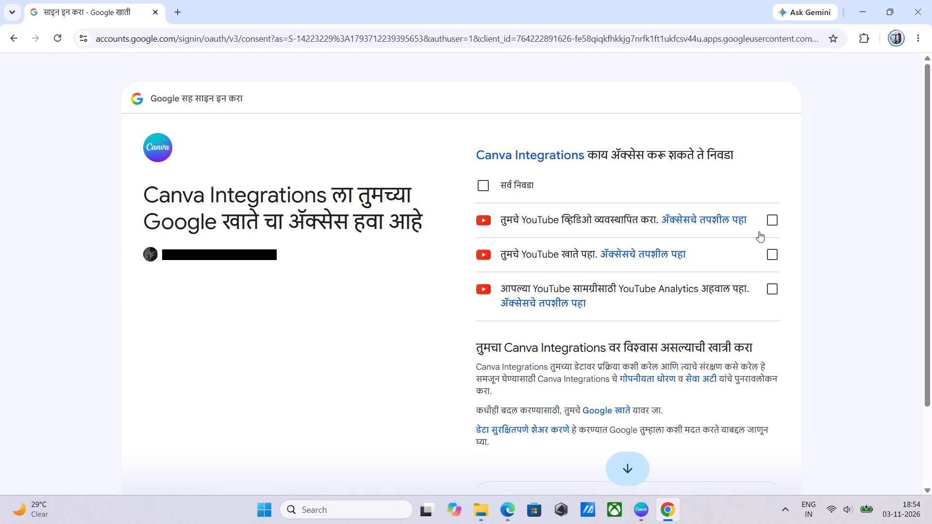
{"action": "left_click", "coordinate": [772, 226]}
{"action": "left_click", "coordinate": [771, 251]}
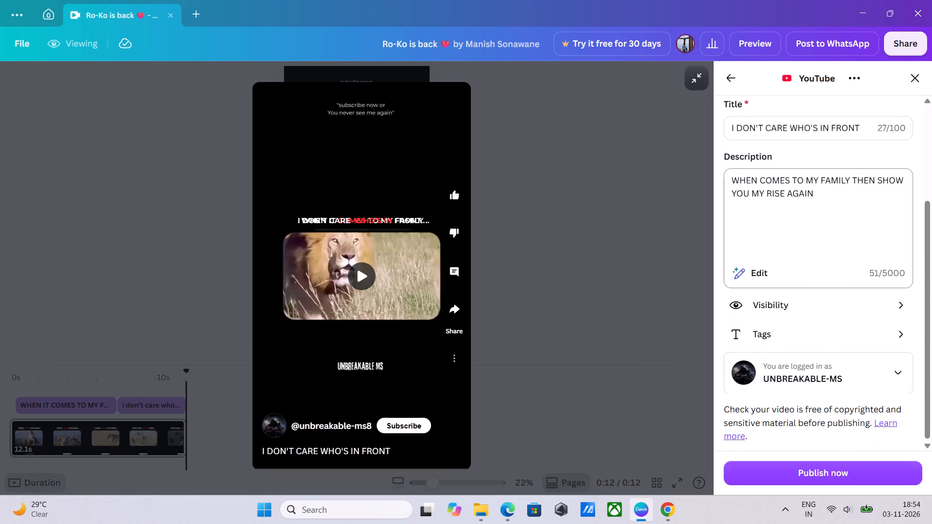
{"action": "scroll", "coordinate": [810, 371], "scroll_direction": "down", "scroll_amount": 5}
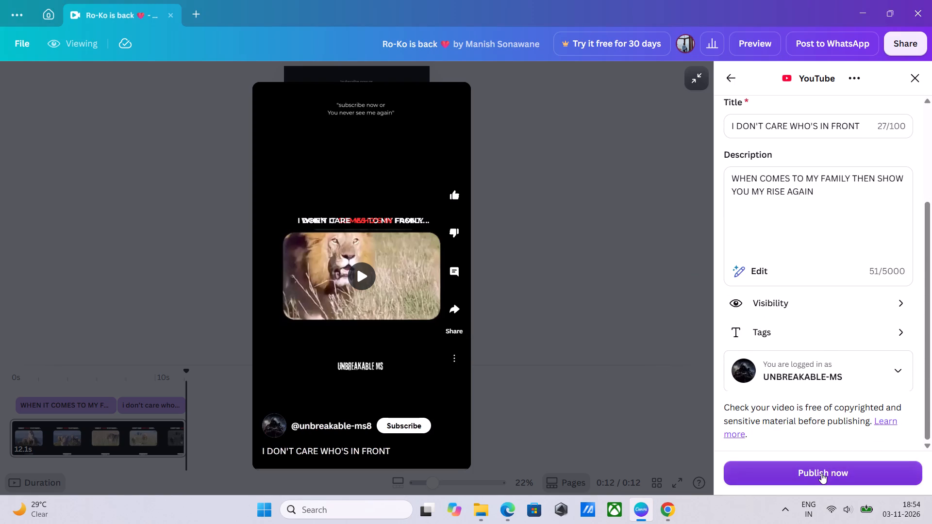
{"action": "left_click", "coordinate": [821, 473]}
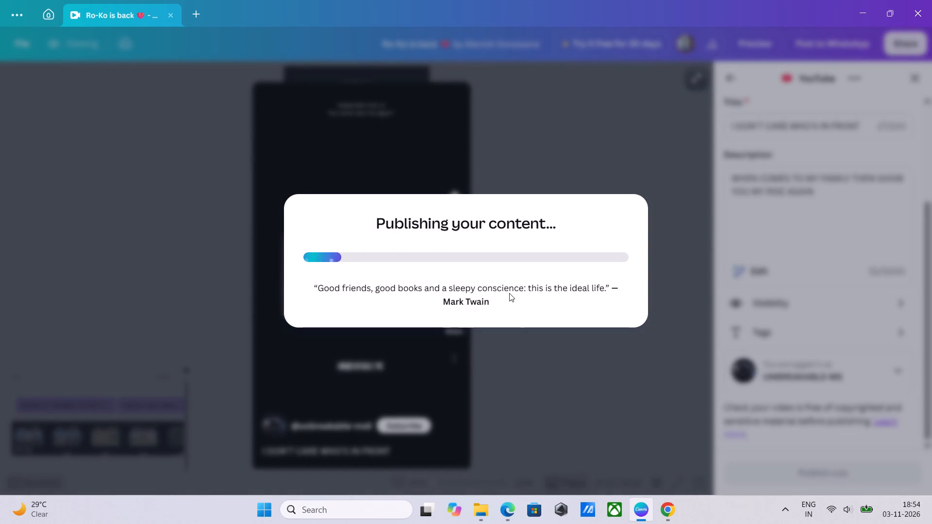